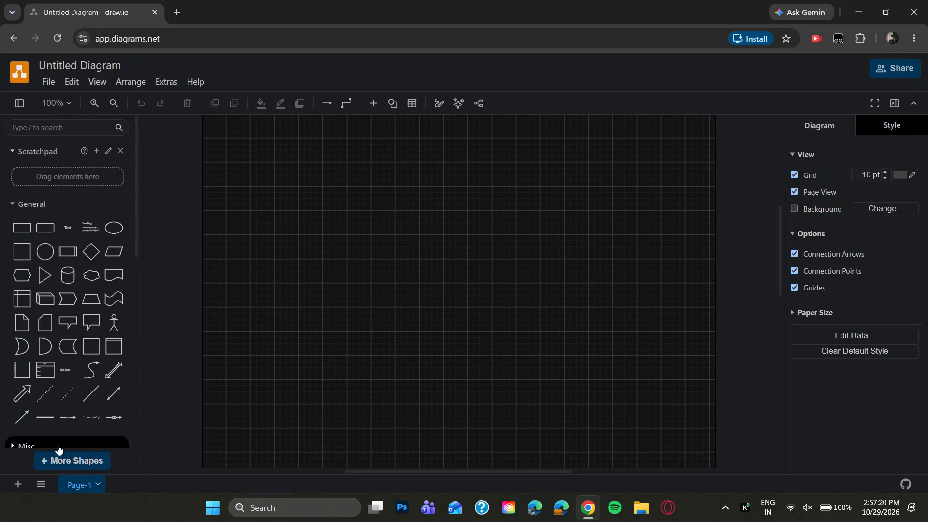
Add a UML interface box to the canvas and enlarge it into a wider rectangle.
scroll(113, 392, down, 1)
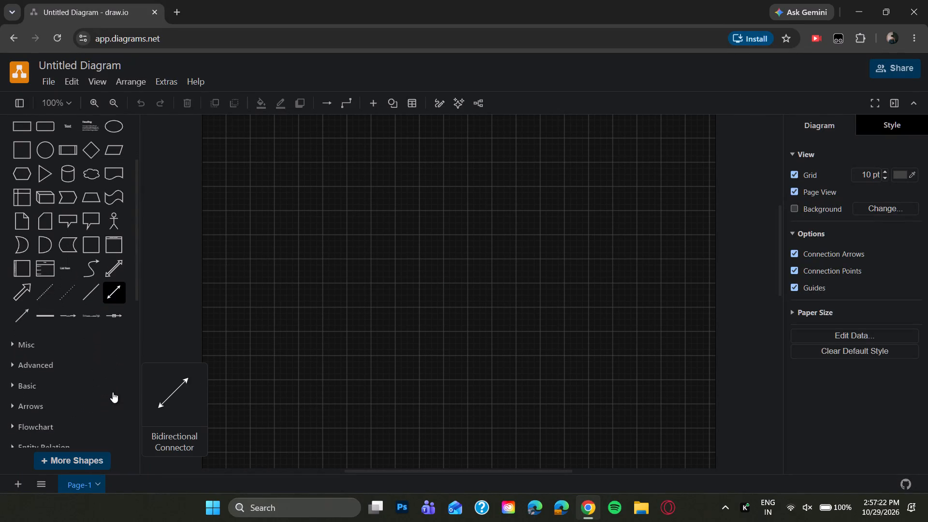
scroll(113, 392, down, 1)
scroll(71, 407, down, 1)
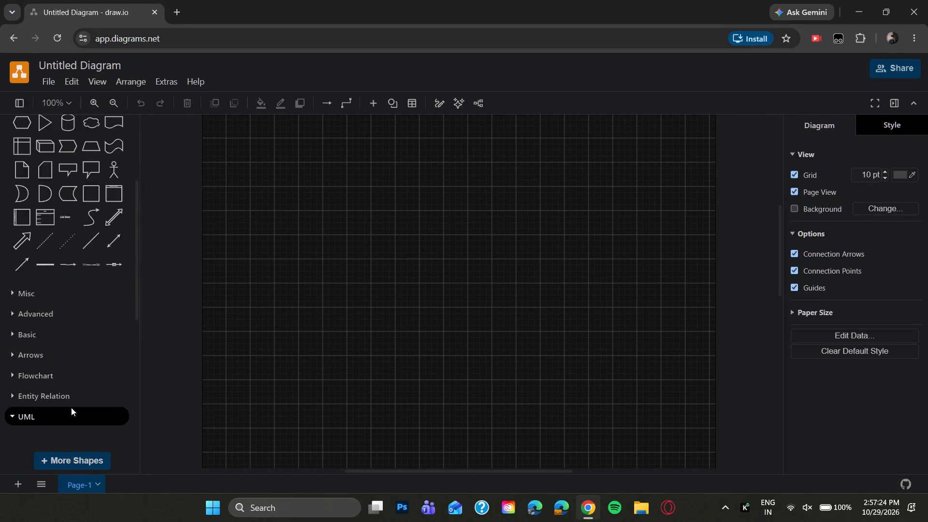
scroll(71, 407, down, 1)
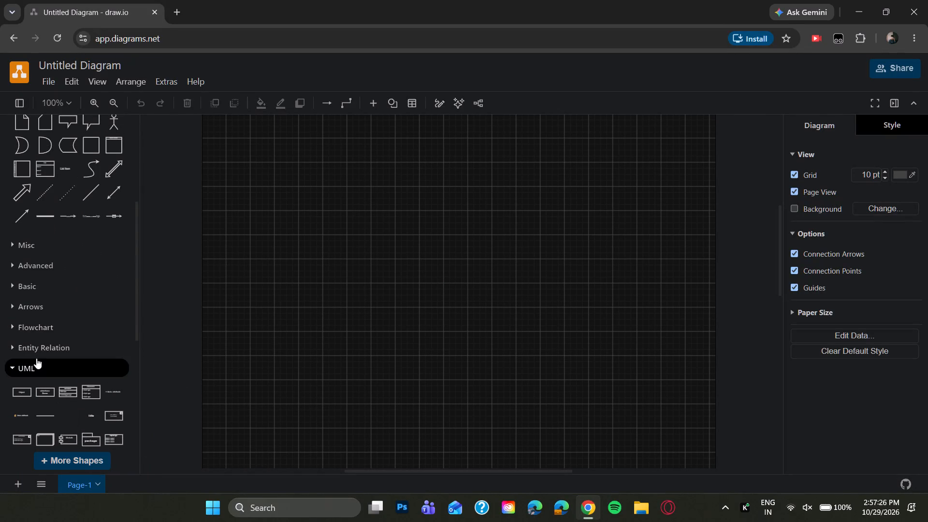
scroll(36, 358, down, 3)
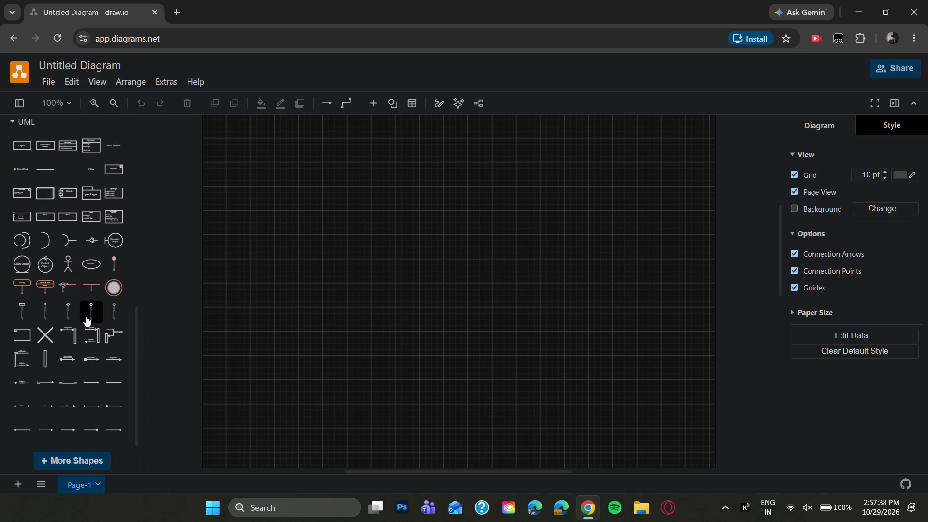
scroll(86, 316, down, 3)
scroll(86, 316, up, 1)
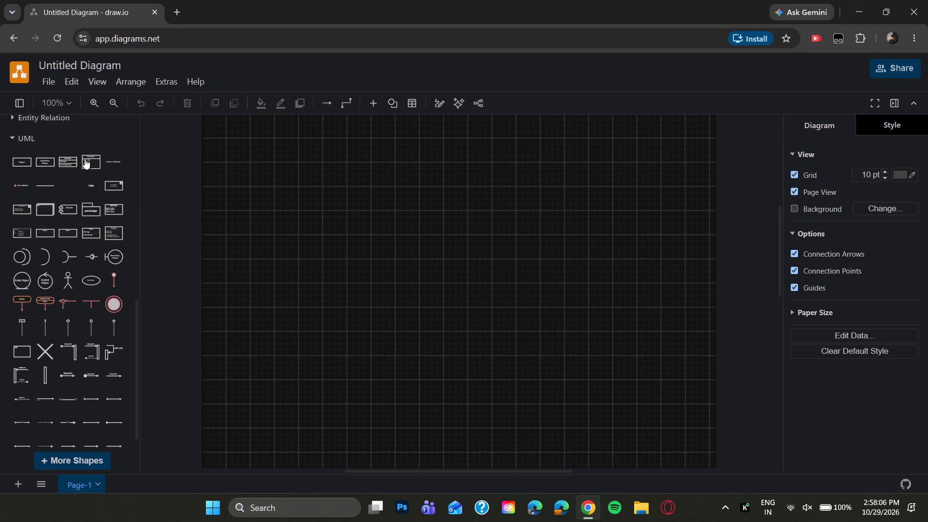
click(49, 160)
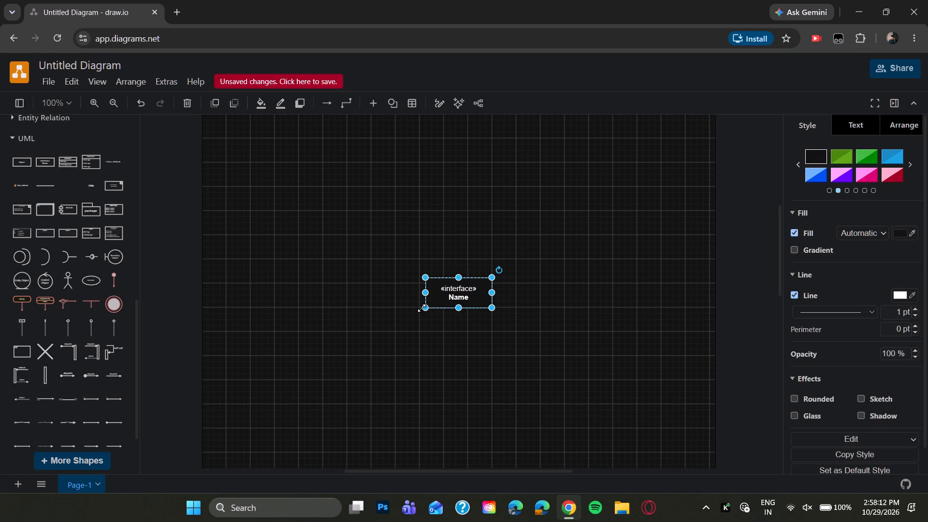
drag(421, 308, 257, 373)
double_click(384, 331)
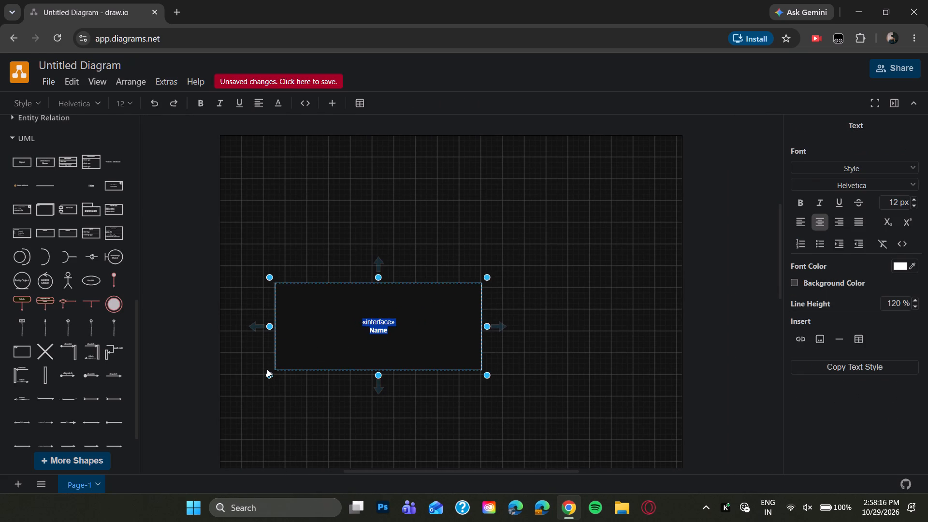
drag(270, 372, 388, 331)
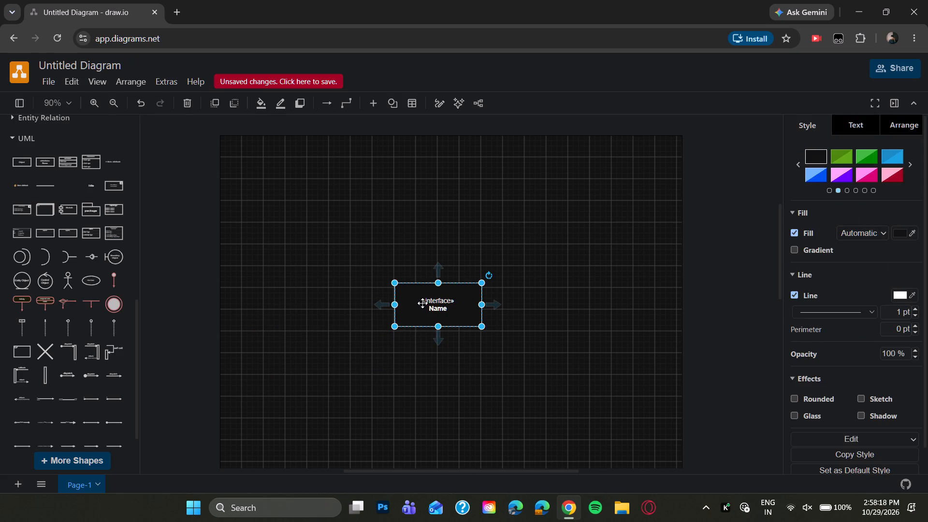
Relabel the interface box as Smart Attendance System and reposition it higher on the page, slightly to the right.
double_click(441, 309)
key(BackSpace)
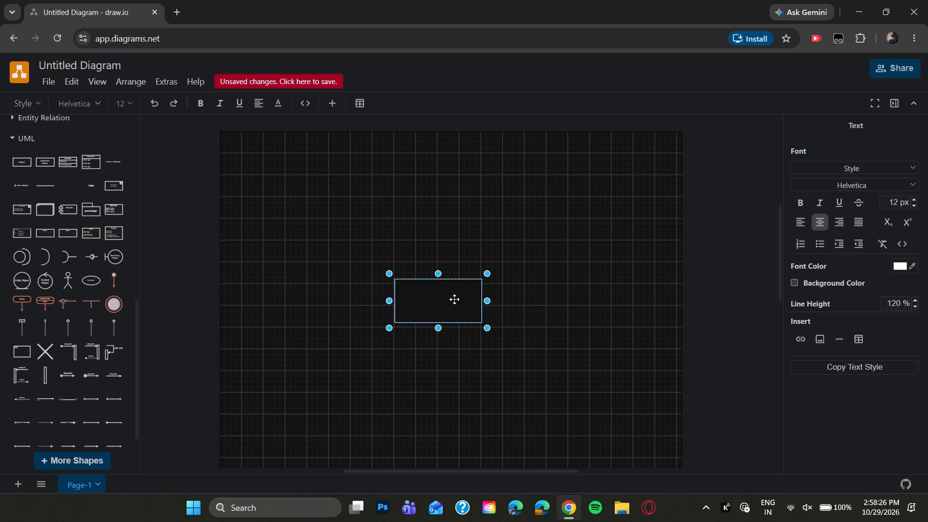
drag(452, 300, 493, 250)
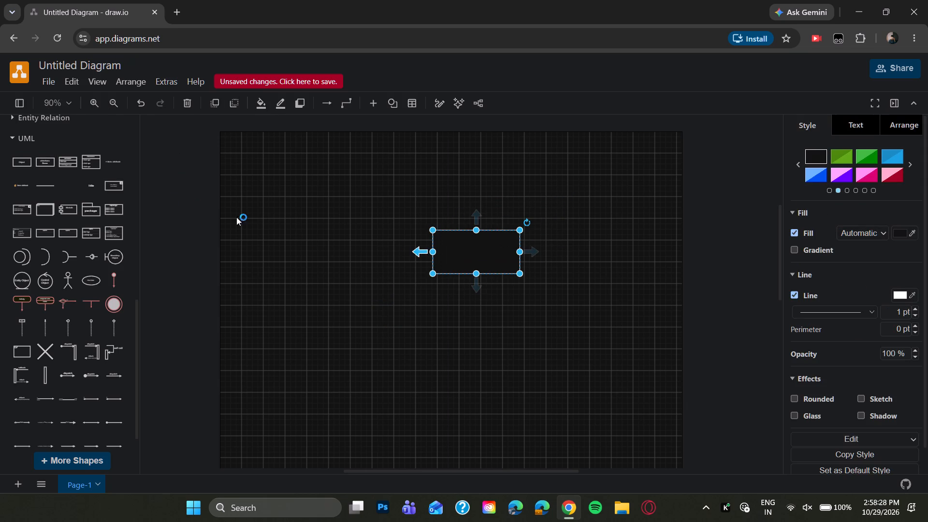
double_click(470, 258)
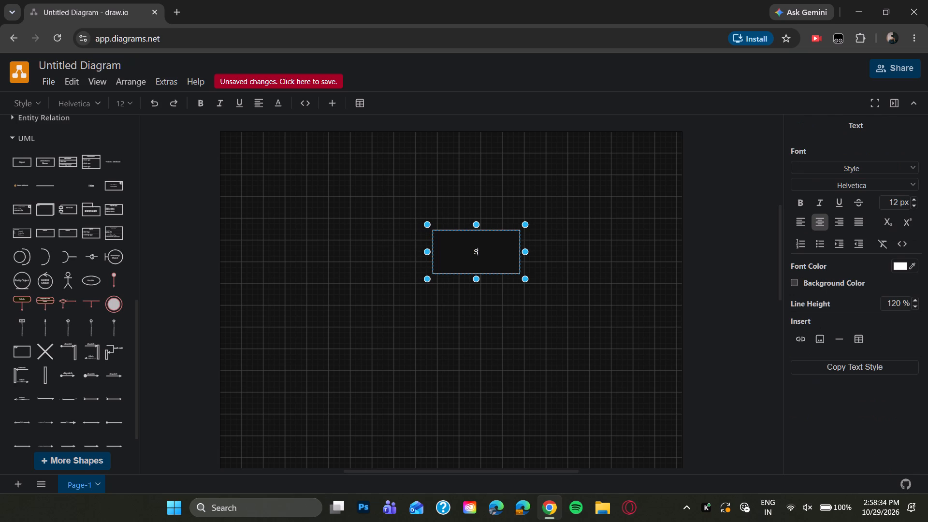
text(mart)
key(space)
text(ttendance)
key(space)
text(ystem)
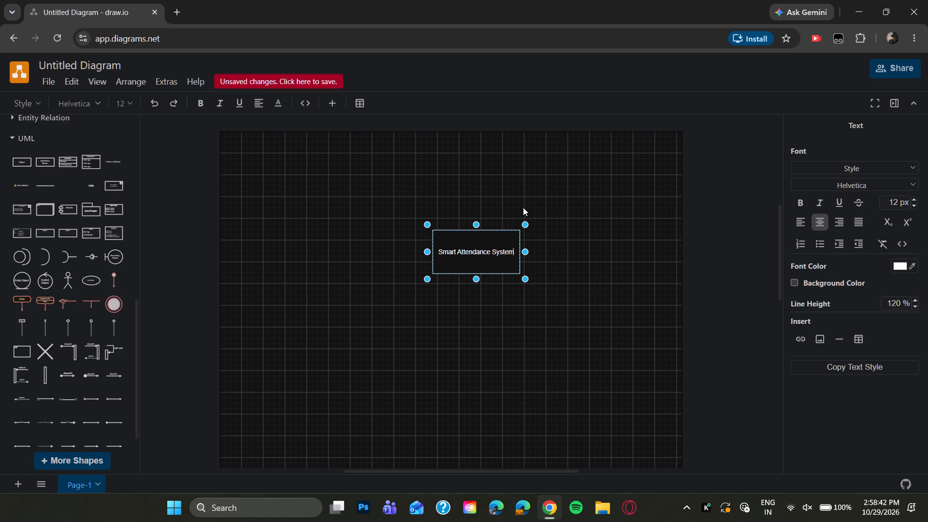
Enlarge the Smart Attendance System box by extending its lower-left corner outward.
scroll(433, 276, left, 1)
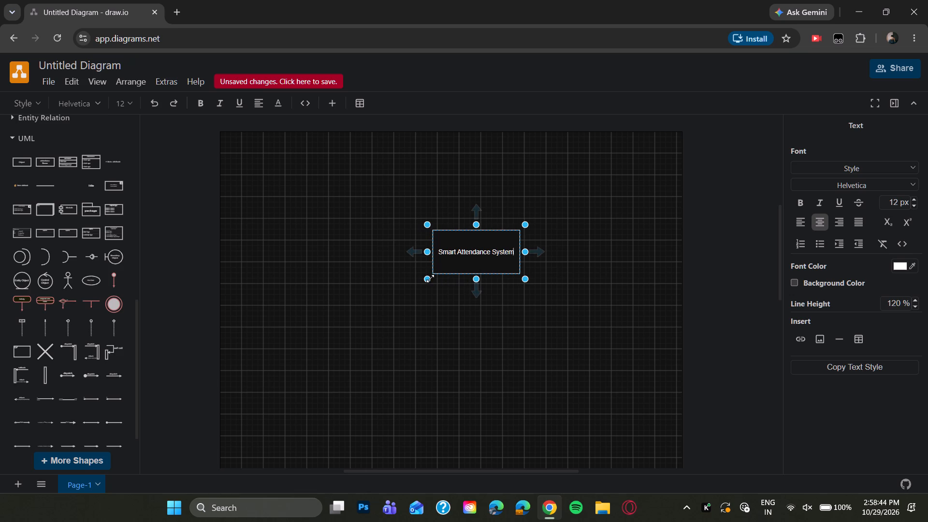
scroll(430, 278, left, 1)
drag(430, 278, 450, 273)
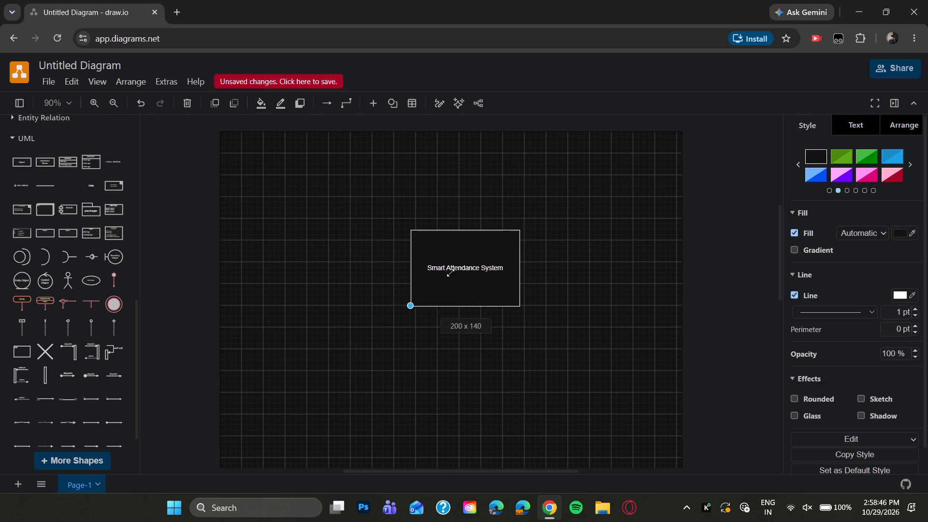
drag(450, 273, 396, 316)
click(396, 316)
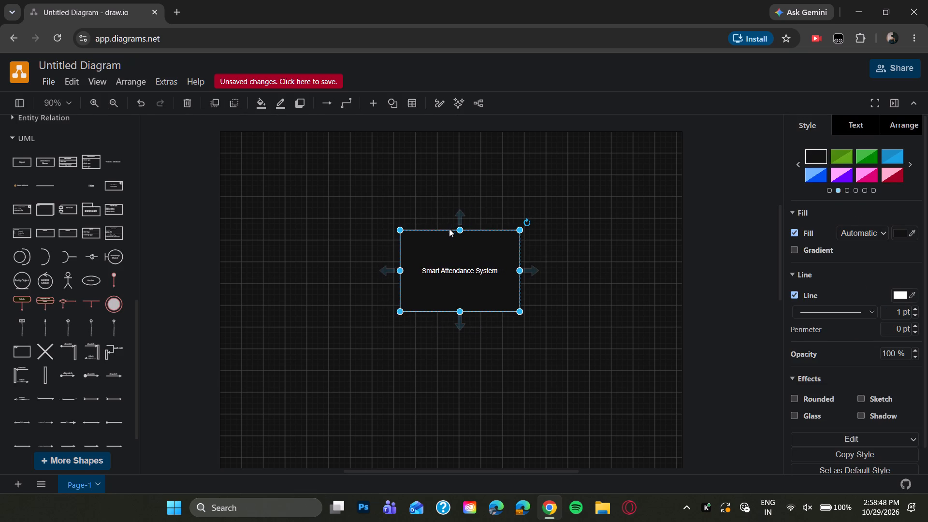
click(409, 184)
Add a UML object box centred above the Smart Attendance System box and label it Faculty.
scroll(372, 216, left, 1)
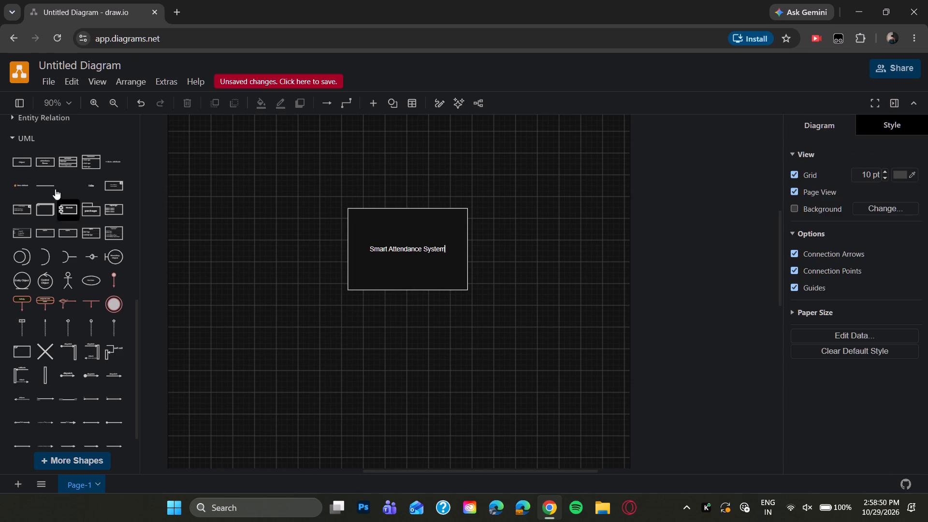
click(22, 162)
scroll(468, 236, up, 1)
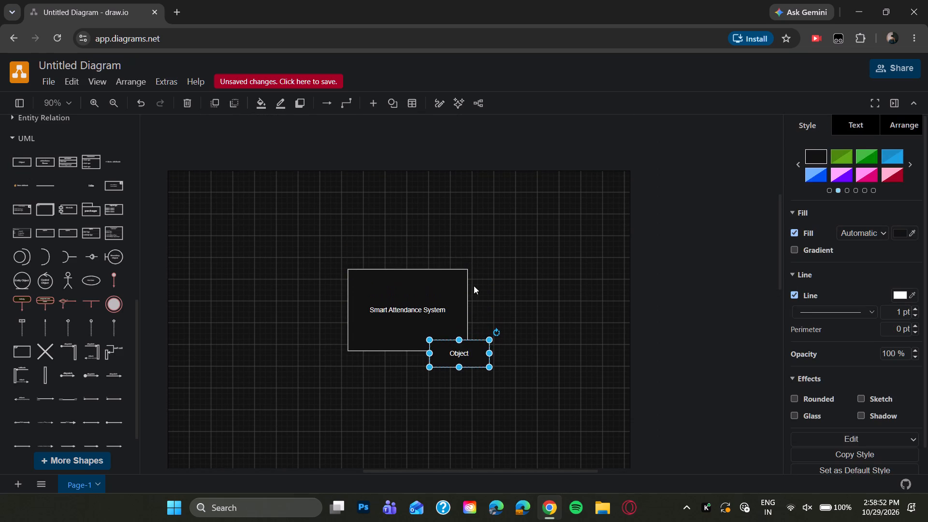
drag(474, 353, 420, 196)
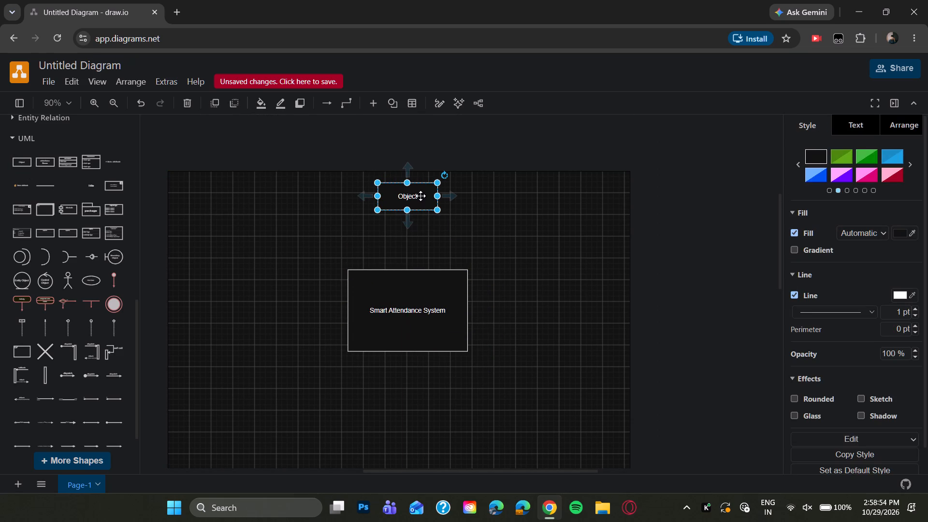
double_click(412, 193)
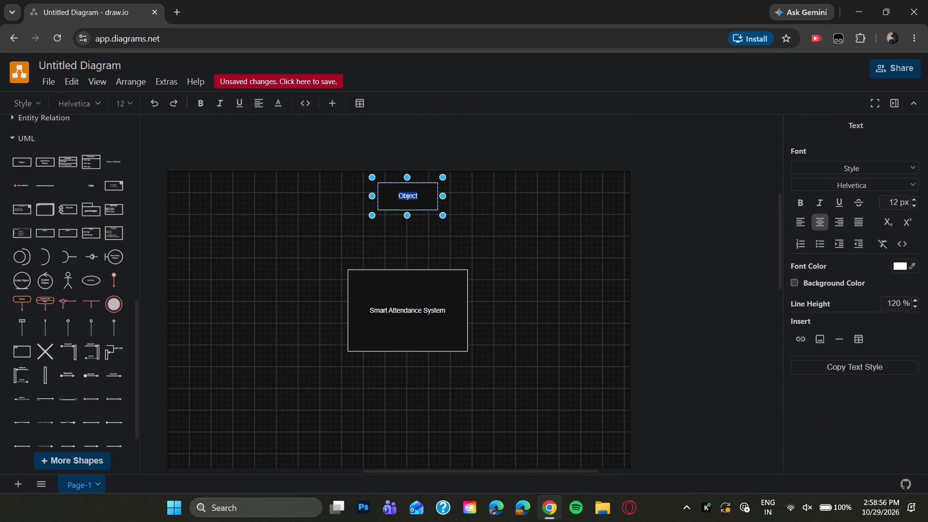
key(f)
text(aculty)
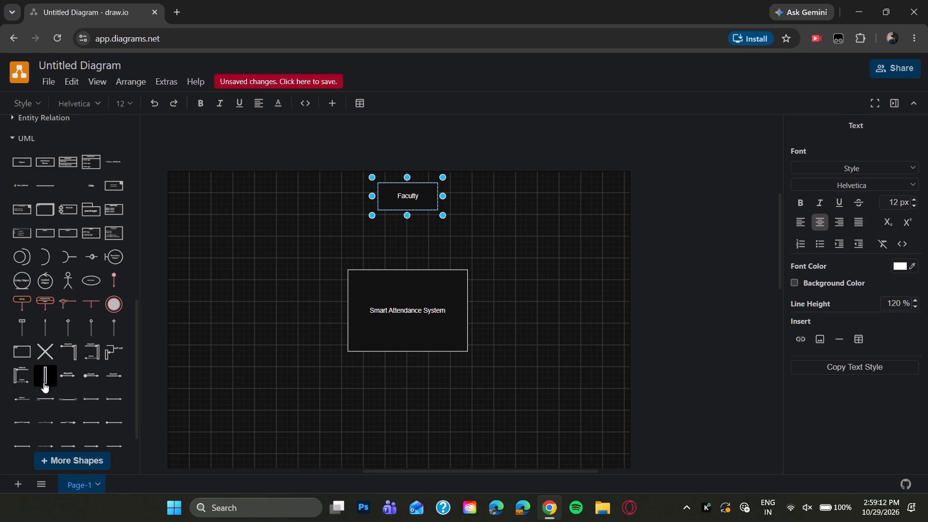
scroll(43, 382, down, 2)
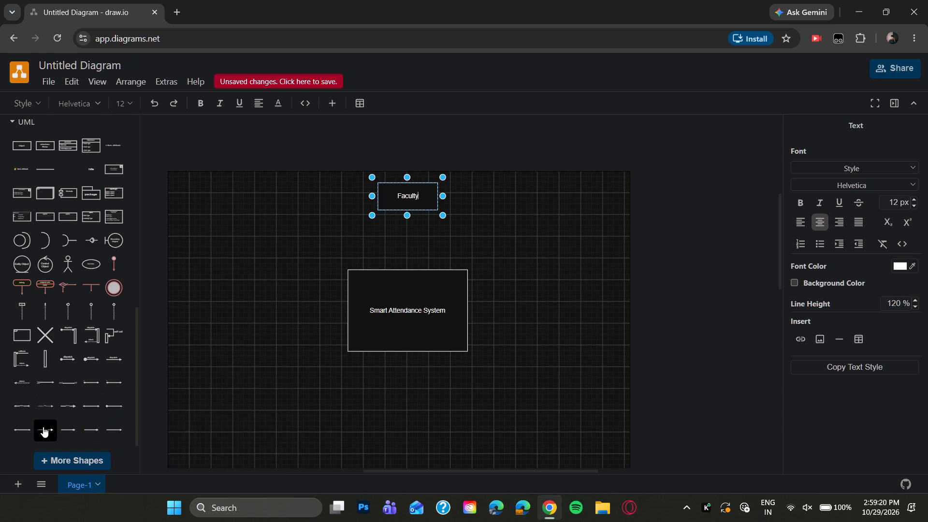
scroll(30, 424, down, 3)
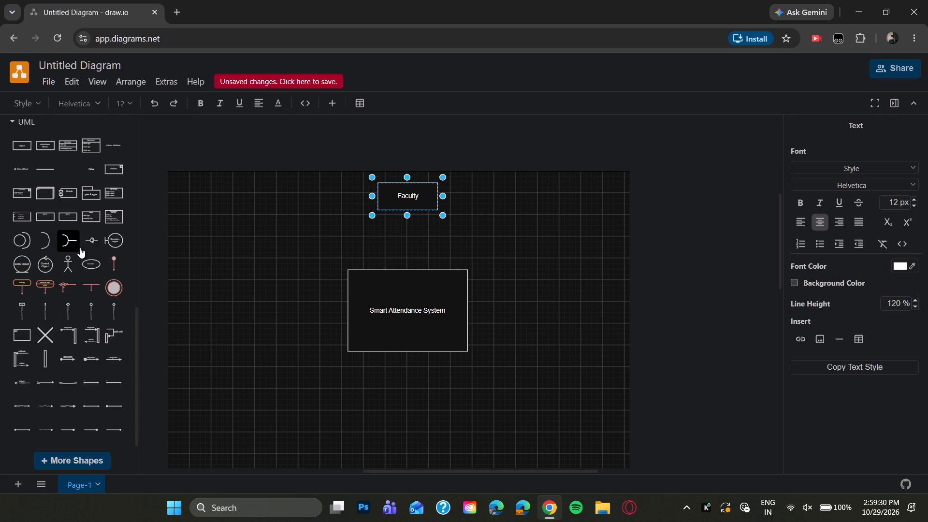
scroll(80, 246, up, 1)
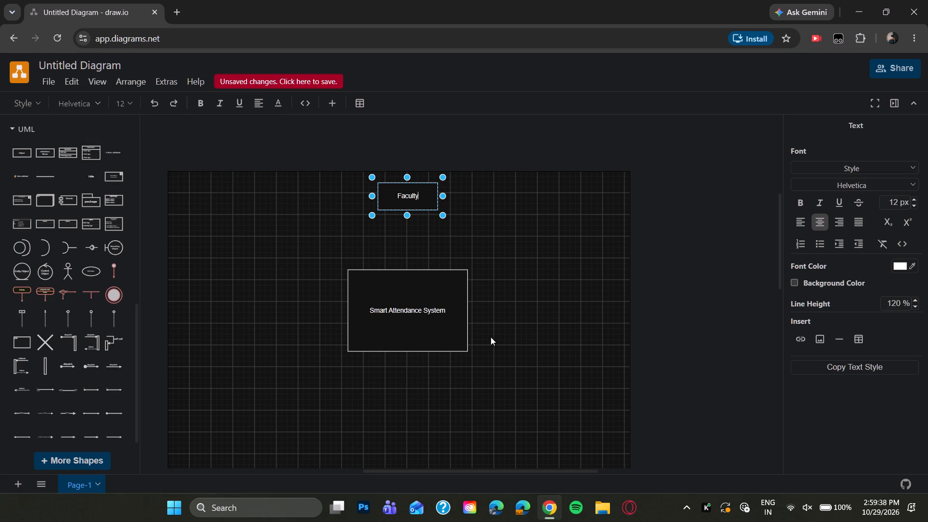
Duplicate the Faculty box and place the copy to the left of the Smart Attendance System box.
click(254, 305)
click(397, 198)
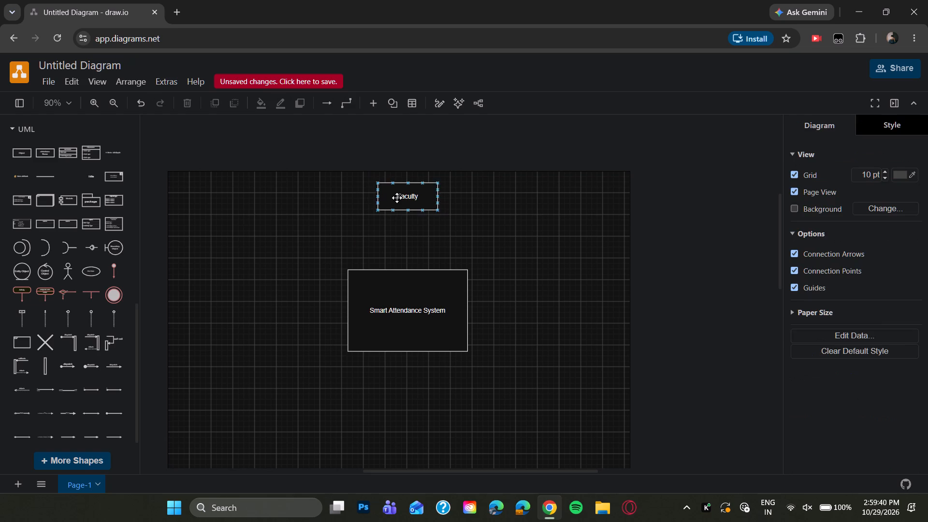
key(ctrl+j)
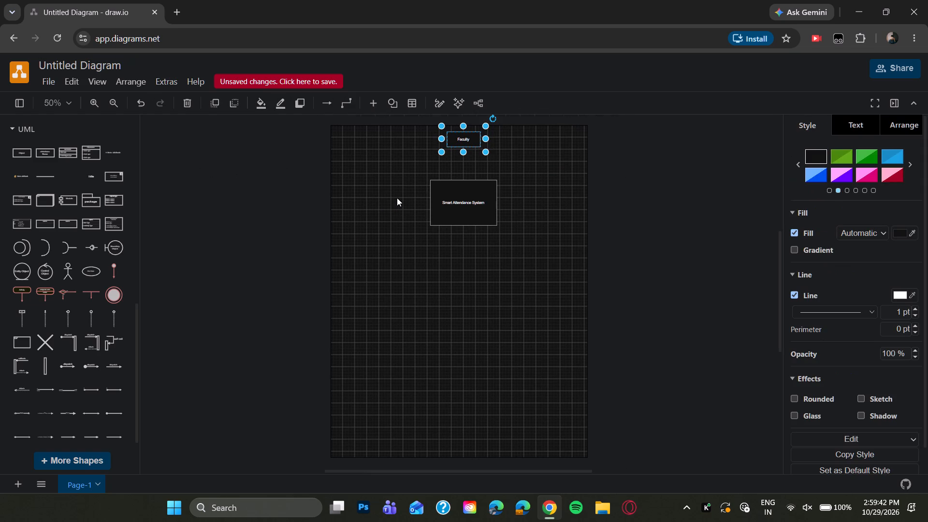
scroll(397, 198, up, 2)
key(ctrl+c)
key(ctrl+v)
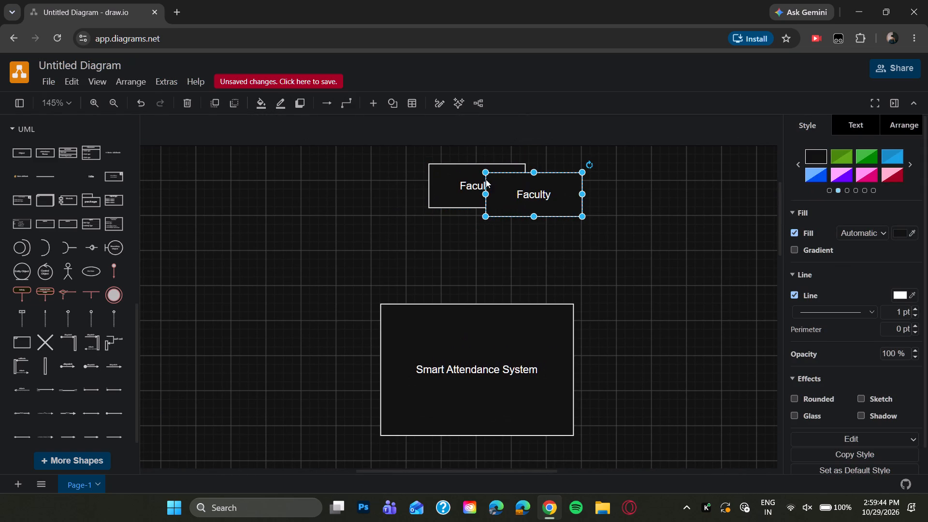
scroll(473, 213, right, 1)
drag(562, 164, 260, 294)
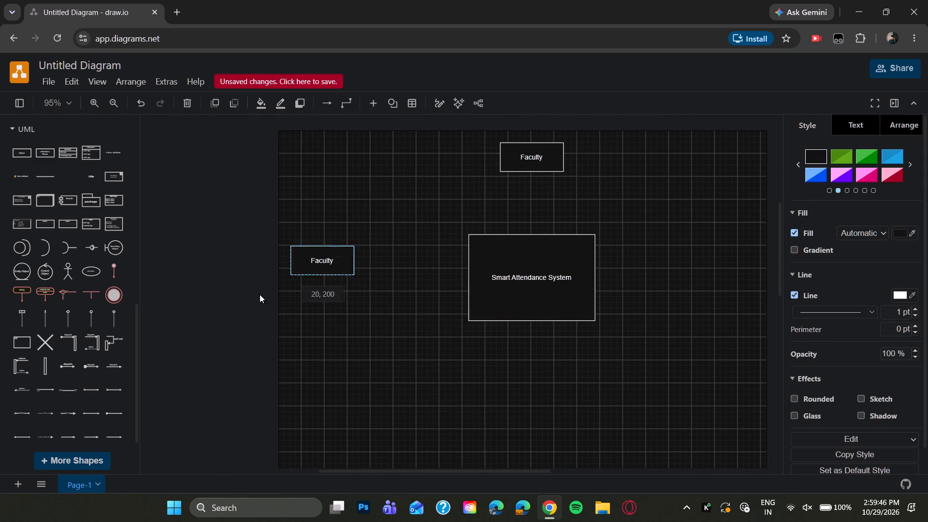
drag(260, 294, 296, 273)
Duplicate the Smart Attendance System box and place the copy to the right of the original, level with it.
scroll(443, 227, left, 1)
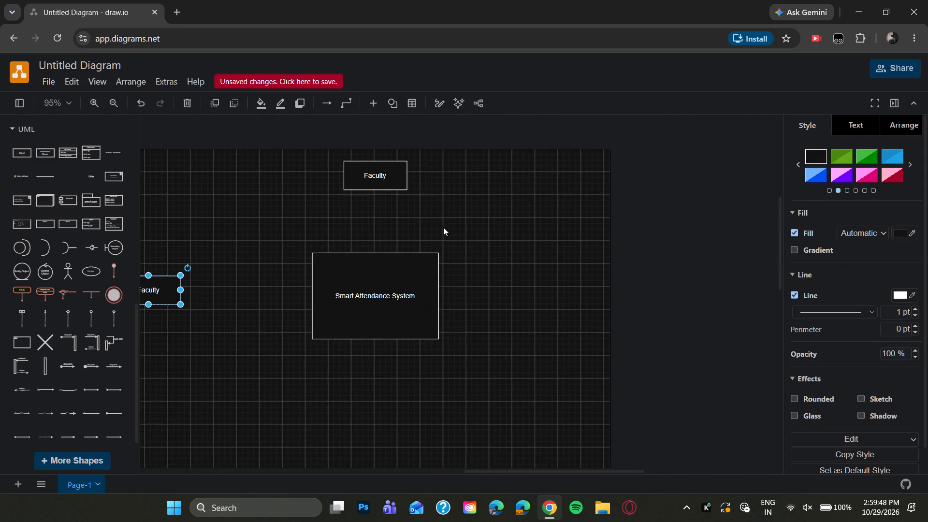
scroll(443, 227, left, 1)
drag(443, 227, 422, 257)
click(422, 257)
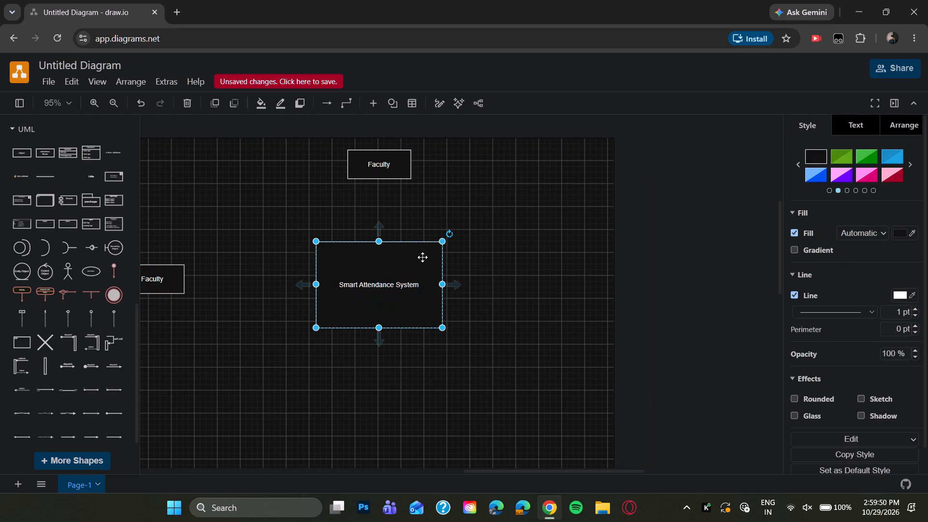
key(ctrl+c)
key(ctrl+v)
drag(473, 315, 574, 302)
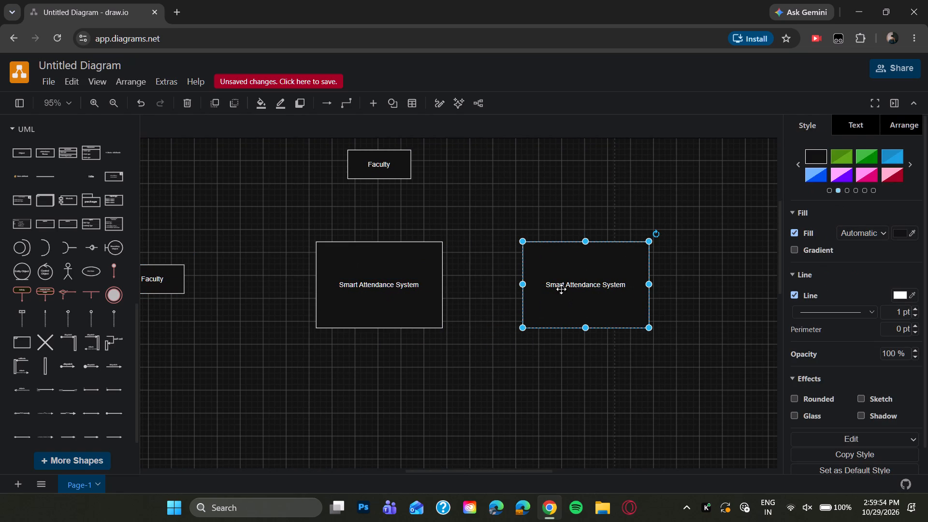
drag(598, 314, 640, 312)
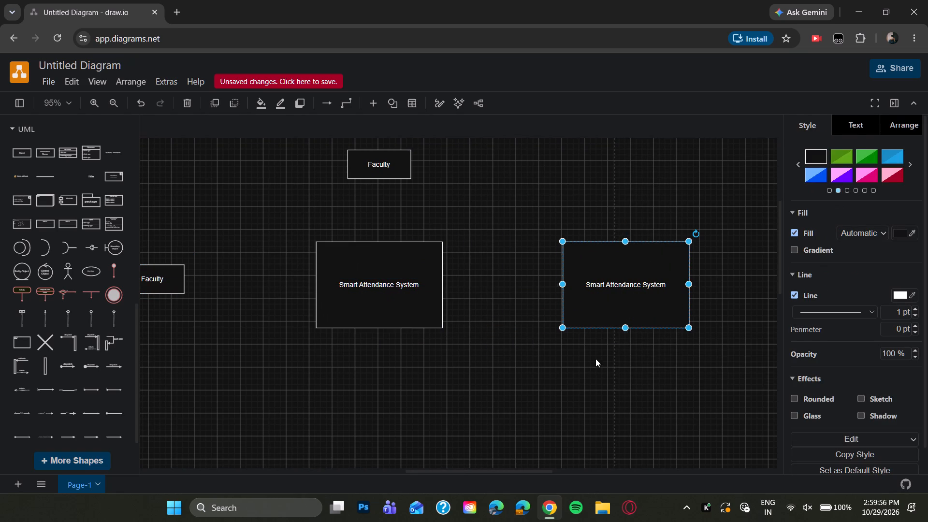
click(591, 362)
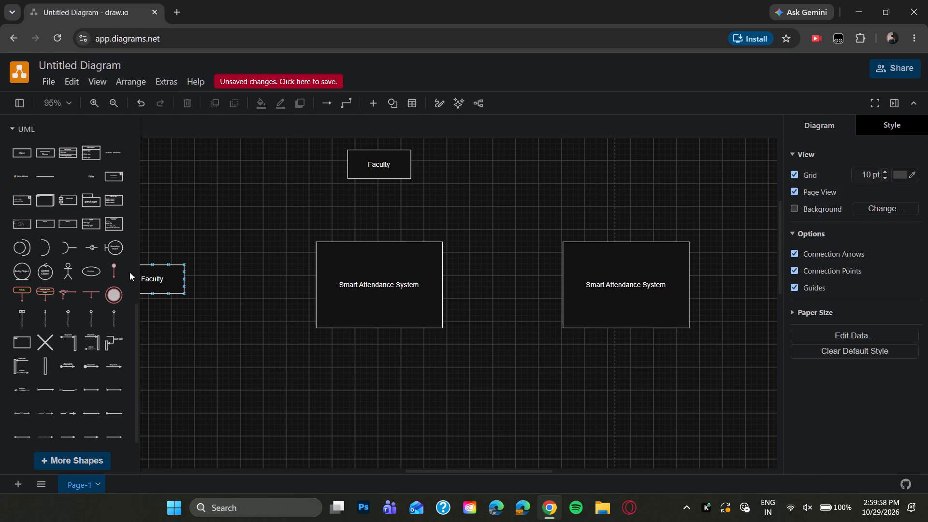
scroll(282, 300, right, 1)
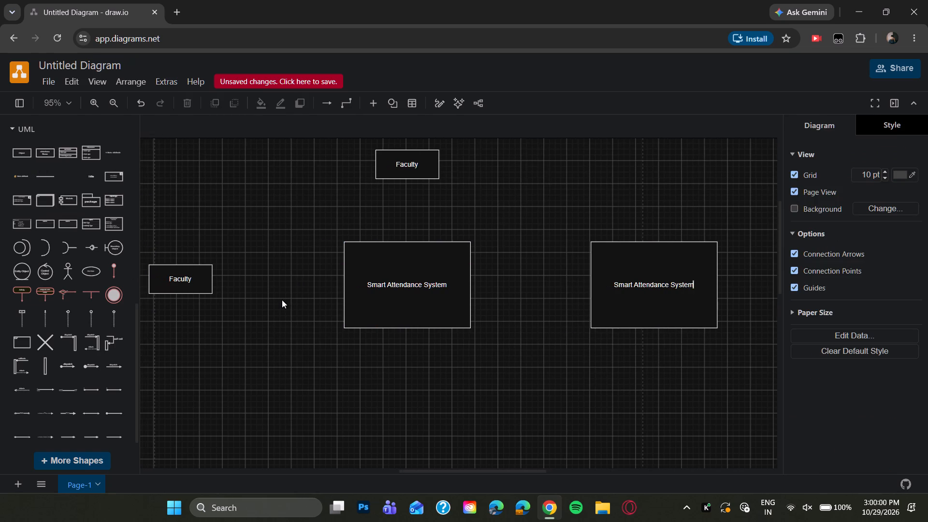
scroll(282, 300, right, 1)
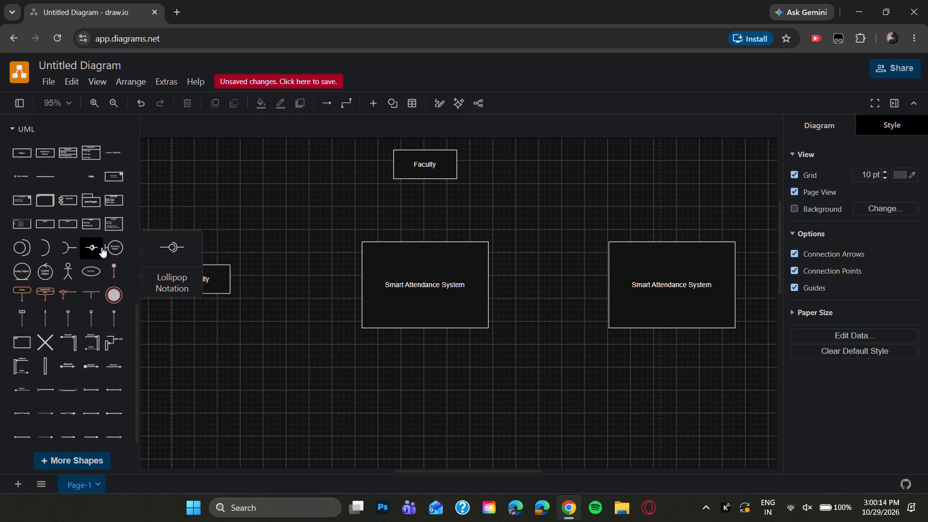
Relabel the Faculty copy beside the Smart Attendance System box as Student.
scroll(270, 255, left, 1)
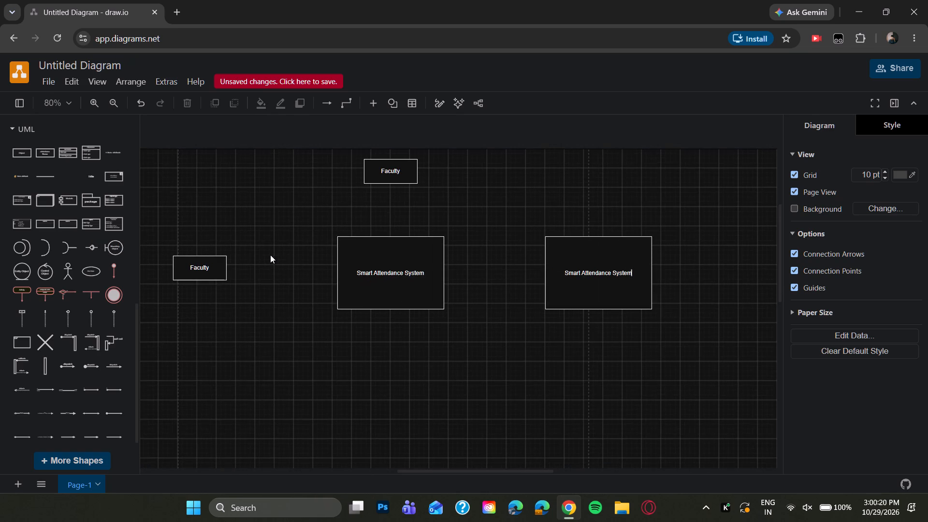
scroll(467, 322, down, 1)
click(214, 241)
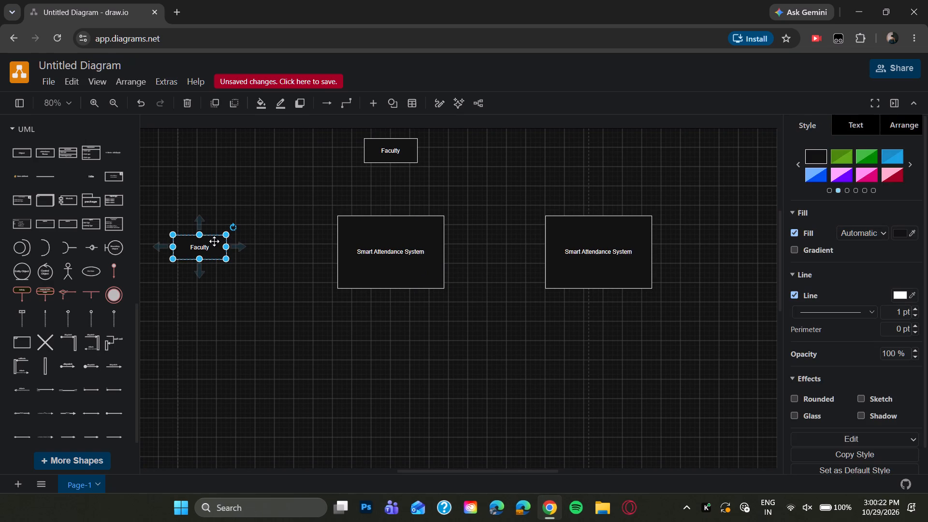
double_click(205, 247)
key(s)
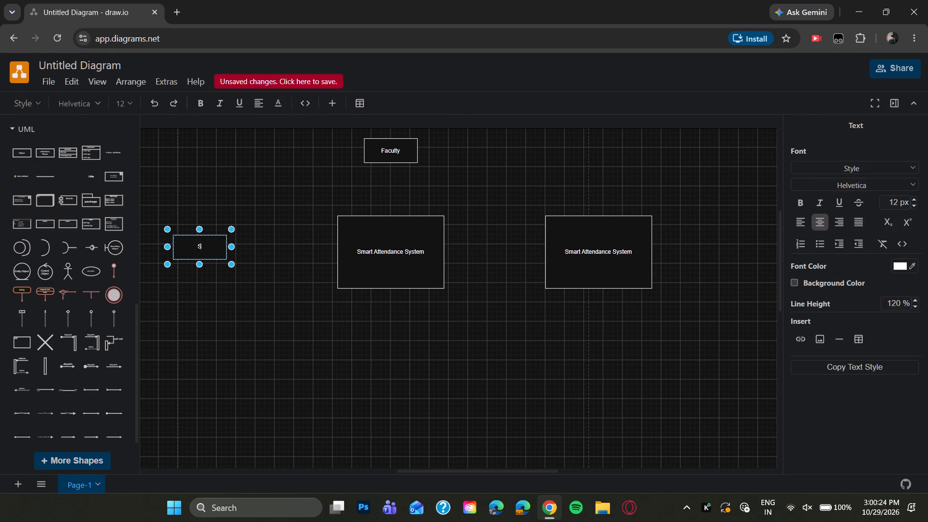
text(tudent)
click(263, 201)
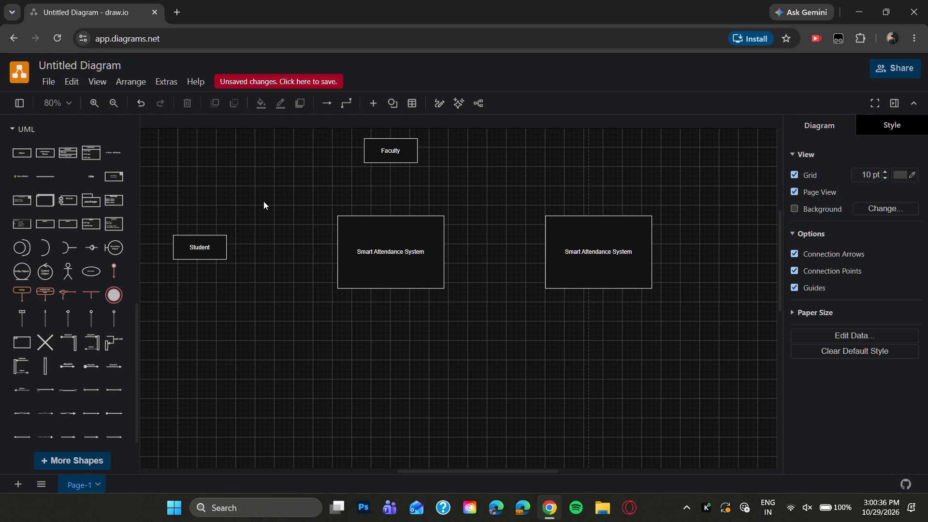
Switch to the Windows quick settings, turn on Energy saver and raise the screen brightness to maximum.
click(830, 504)
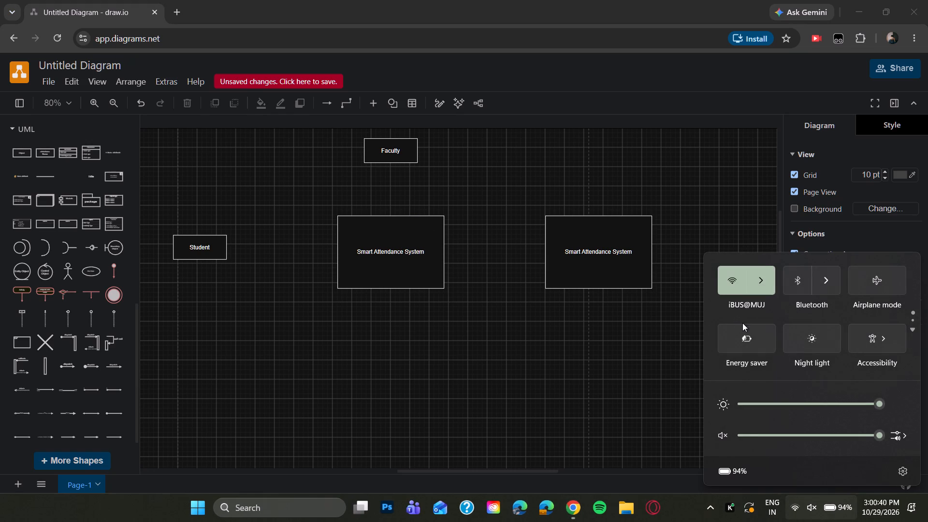
click(749, 338)
click(675, 107)
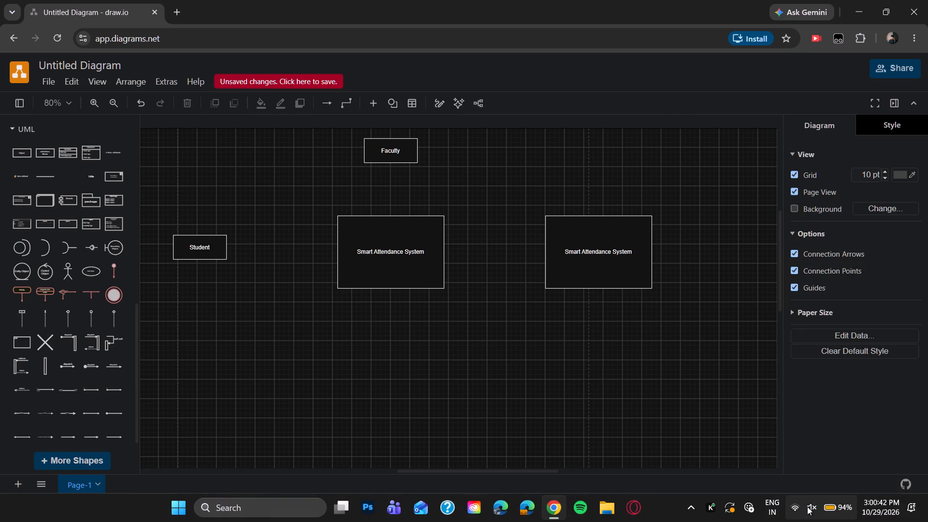
click(807, 507)
drag(868, 399, 927, 414)
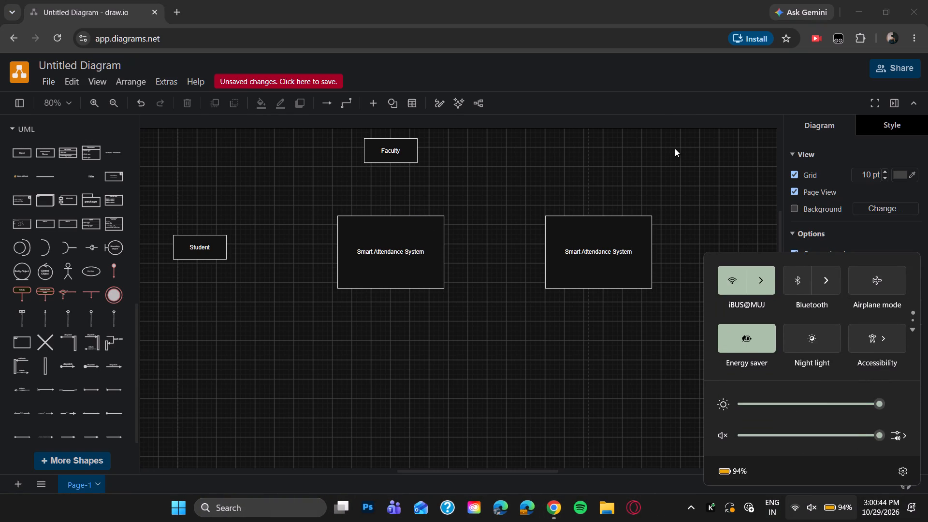
click(675, 148)
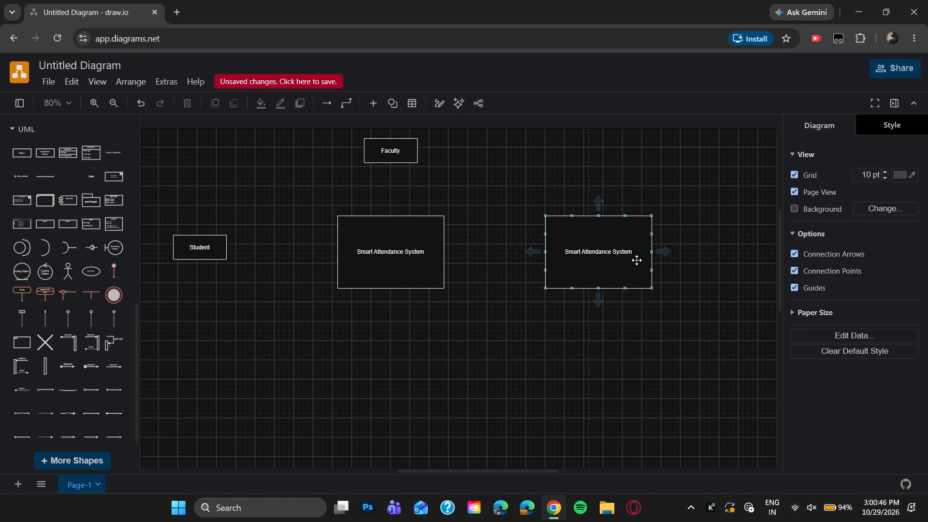
Relabel the copied Smart Attendance System box on the right of the diagram as Attendance Database.
double_click(631, 259)
key(d)
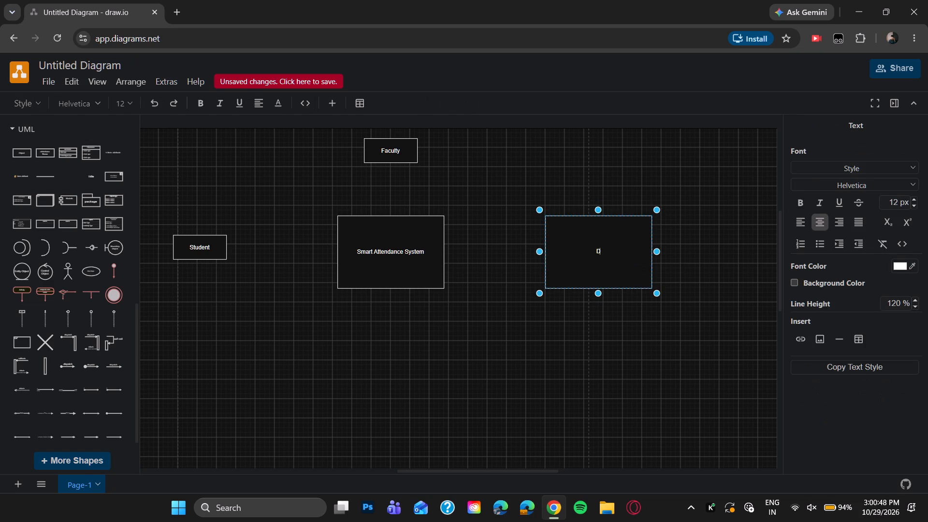
key(BackSpace)
key(a)
text(atabase)
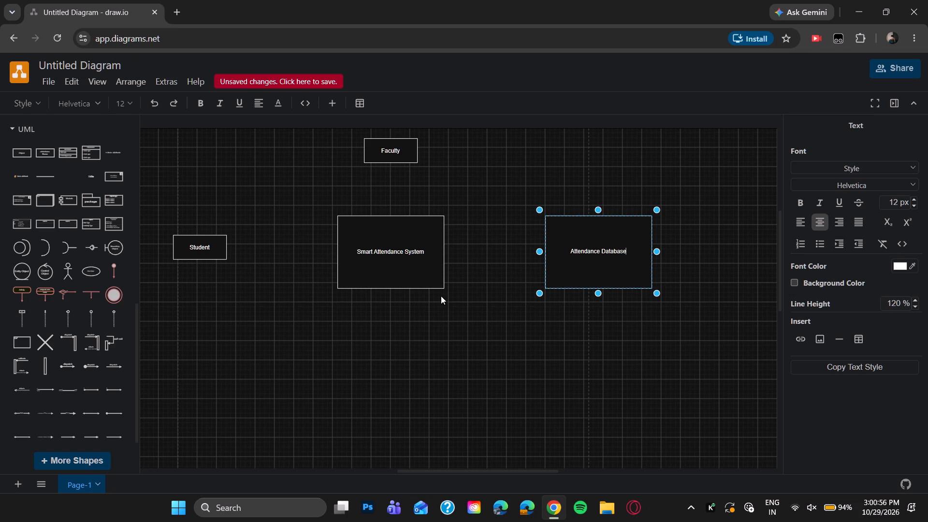
click(260, 368)
Duplicate the Student box, place the copy below the original with a clear gap, and label it Mentor.
click(192, 239)
key(ctrl+c)
key(ctrl+v)
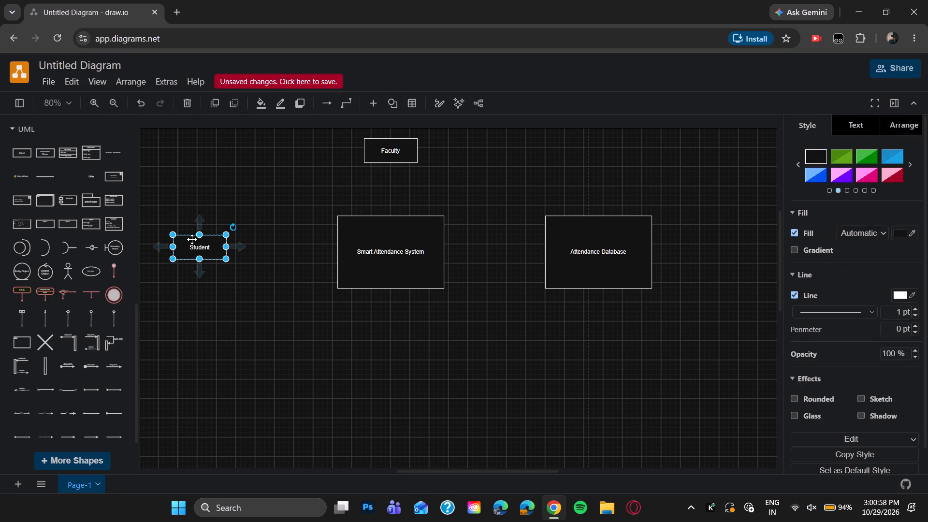
drag(216, 252, 210, 337)
double_click(210, 337)
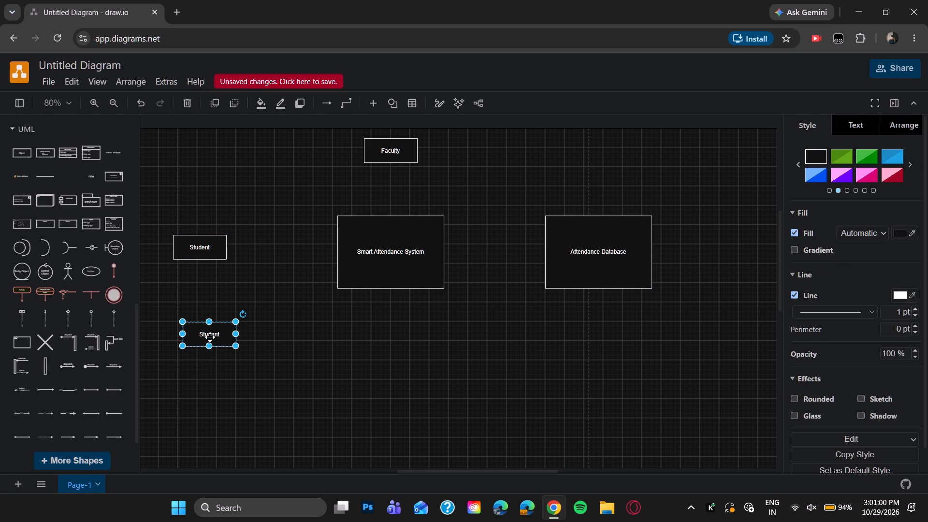
text(me)
key(BackSpace)
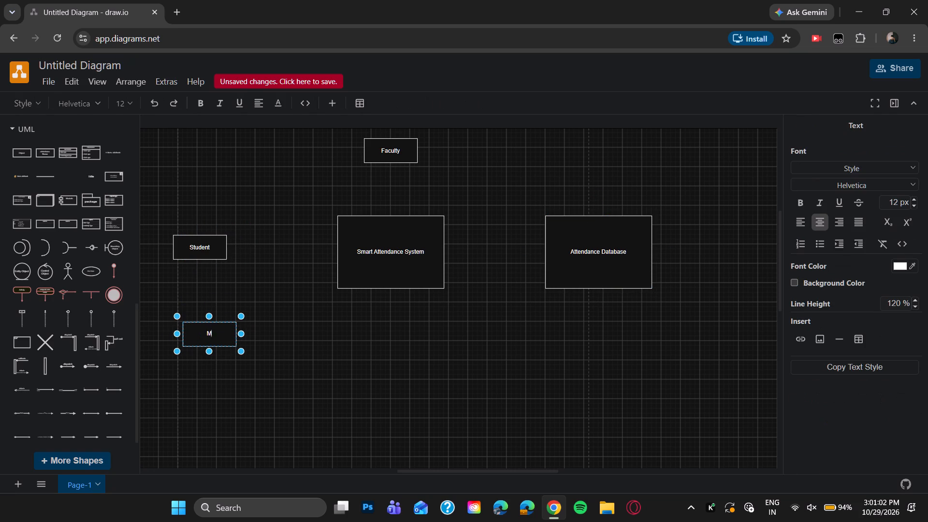
key(BackSpace)
key(BackSpace)
text(entor)
click(338, 355)
drag(219, 332, 218, 348)
click(328, 371)
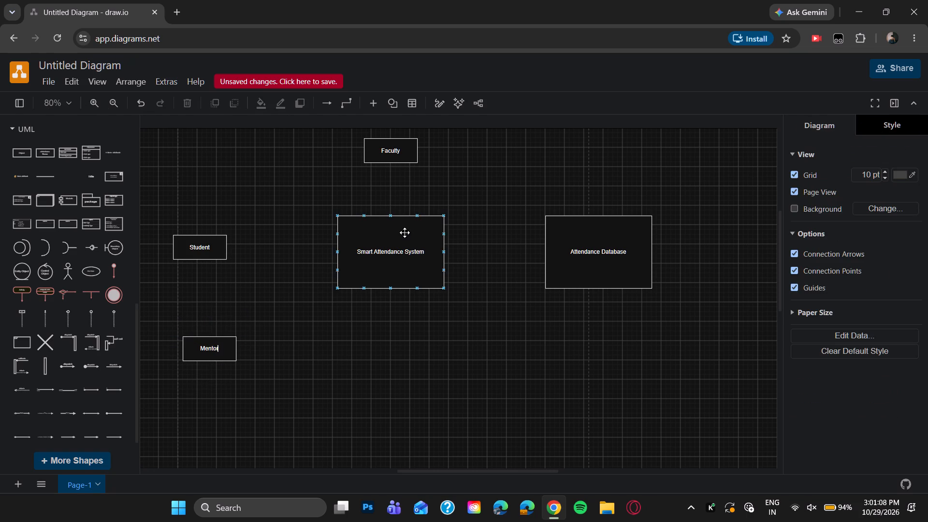
Duplicate the Smart Attendance System box, place the copy below and slightly right of the original, and reduce its height by about a third.
click(403, 237)
key(ctrl+c)
key(ctrl+v)
drag(466, 278, 479, 365)
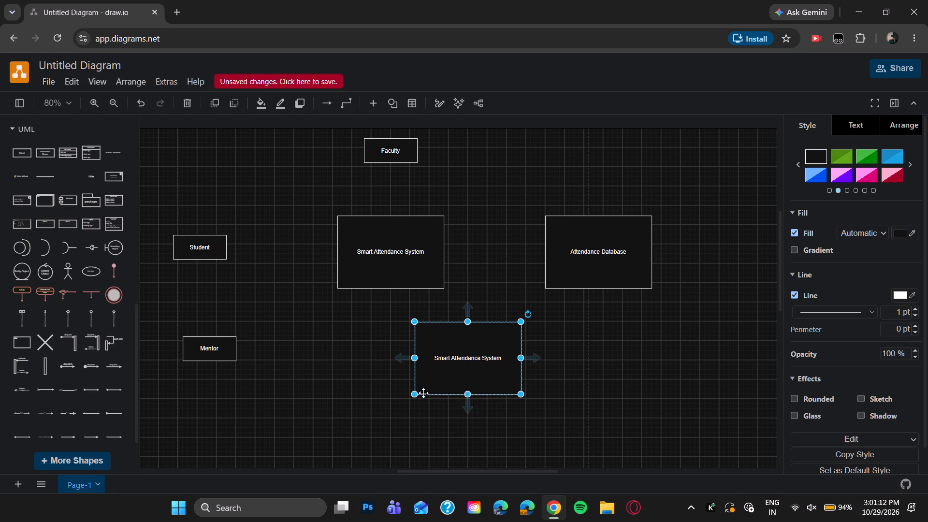
drag(416, 394, 416, 367)
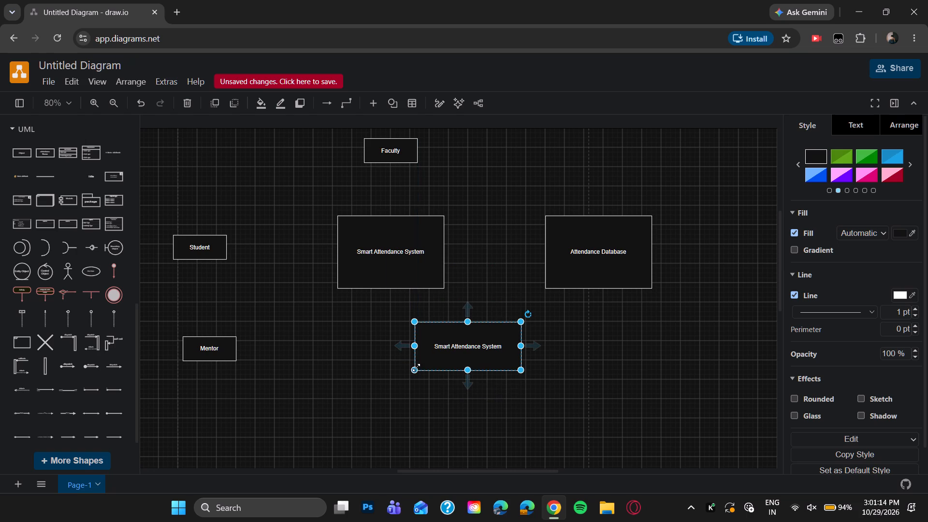
Relabel the shortened copy below the Smart Attendance System box as Verification Module.
double_click(467, 341)
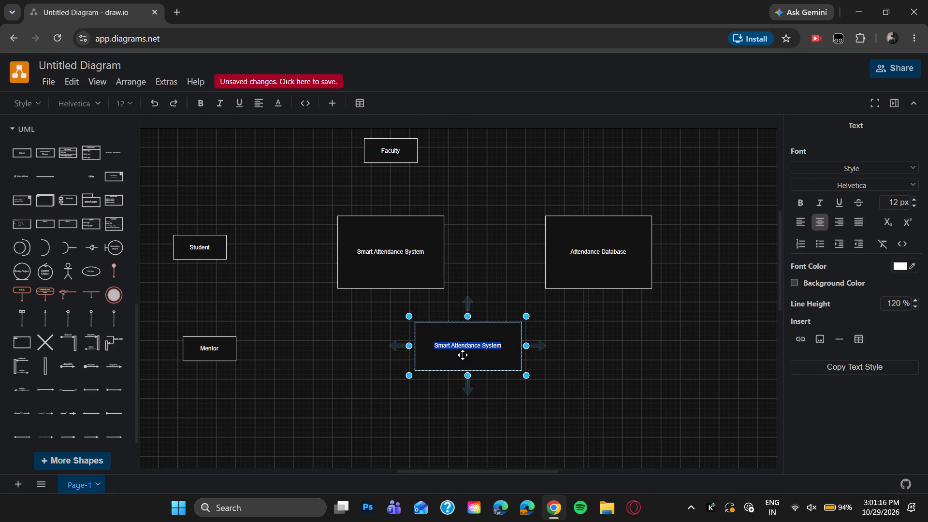
text(erification)
key(space)
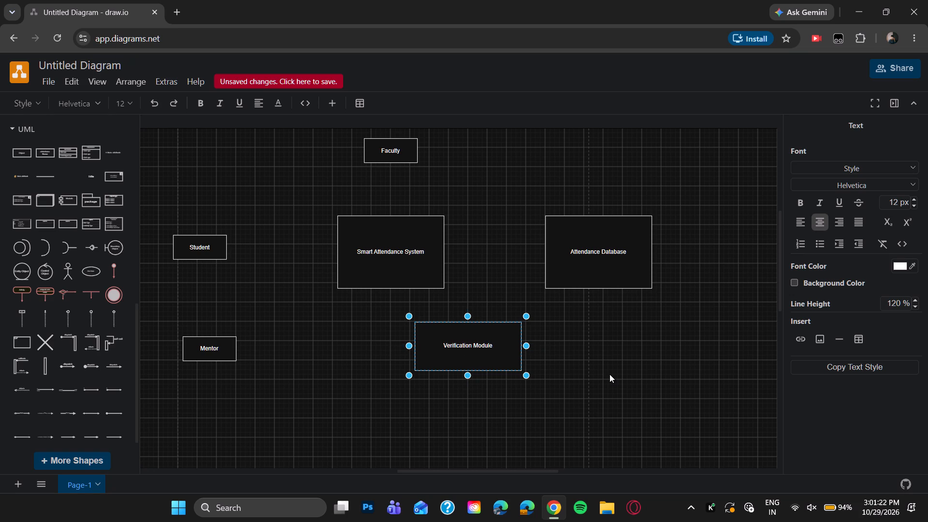
click(609, 374)
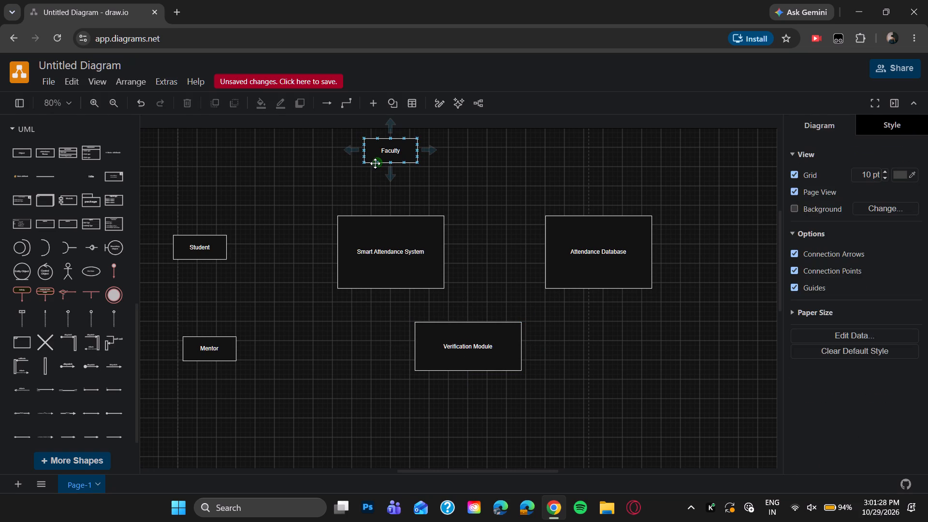
Connect the bottom edge of the Faculty box to the top edge of the Smart Attendance System box with a straight vertical arrow.
drag(375, 163, 371, 215)
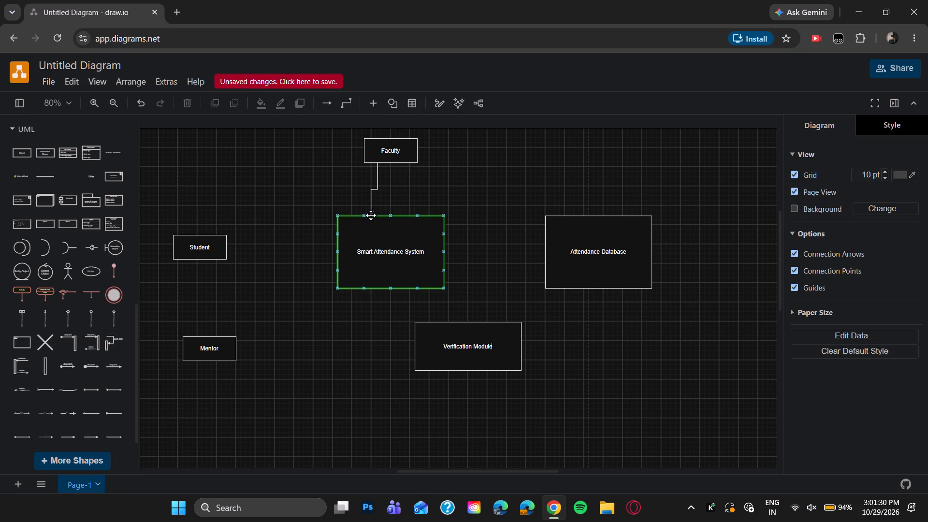
drag(371, 215, 377, 213)
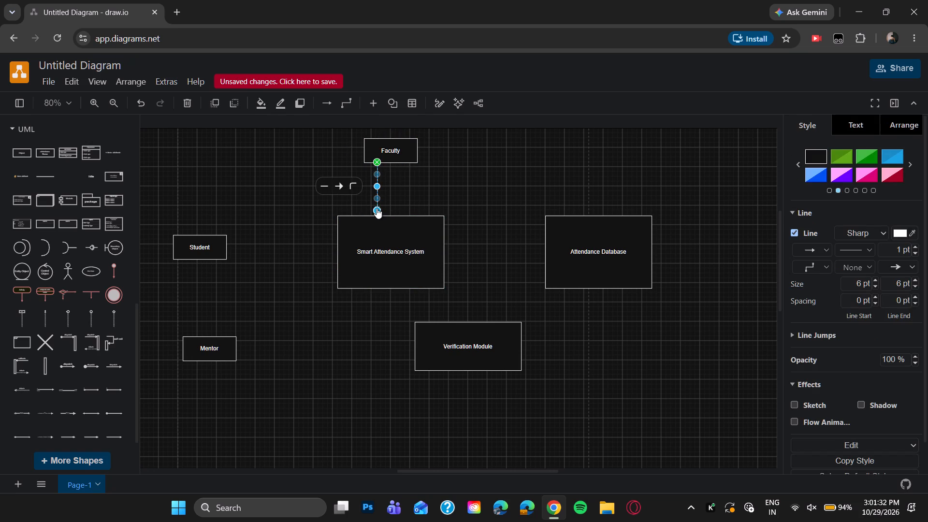
click(426, 166)
scroll(400, 182, down, 1)
click(305, 287)
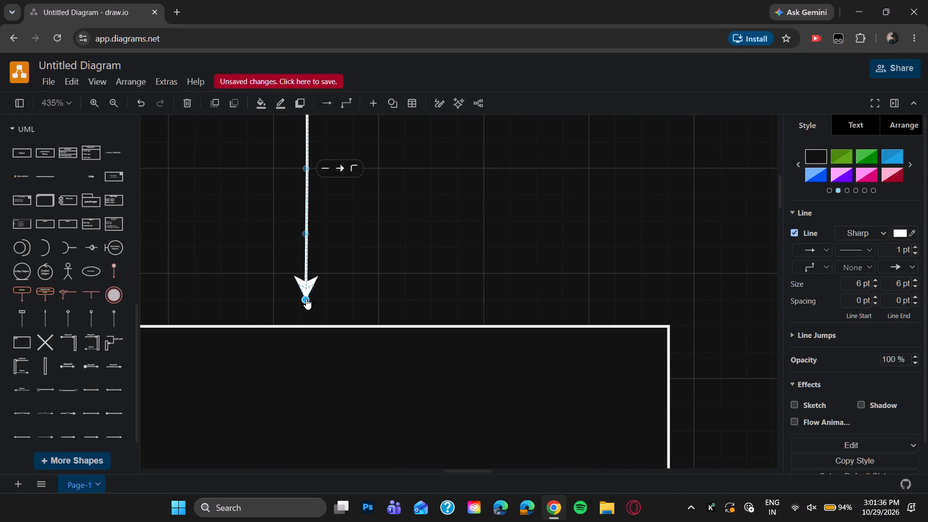
drag(306, 299, 306, 311)
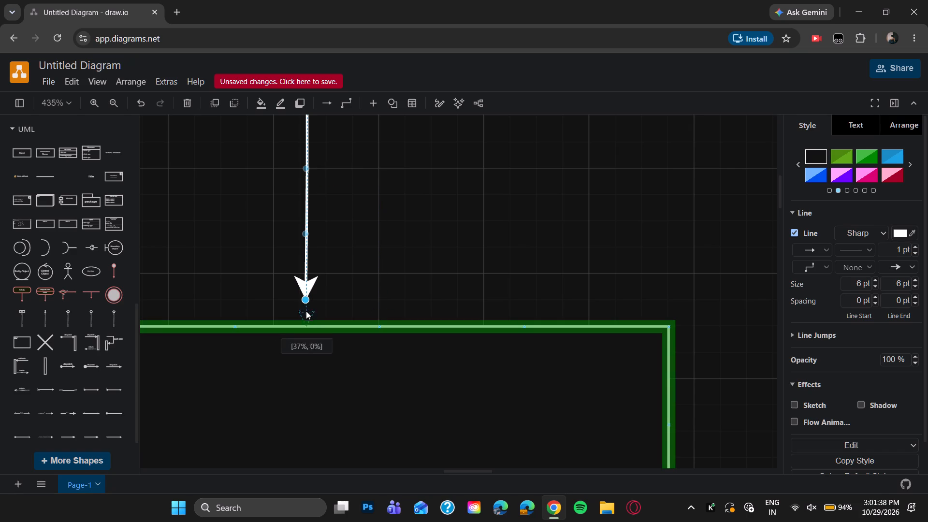
drag(306, 311, 307, 317)
click(469, 261)
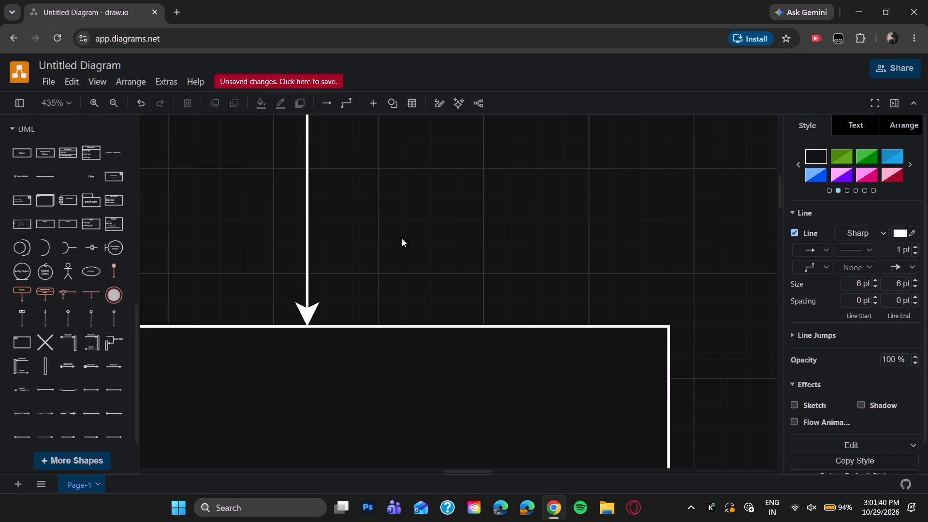
Label the arrow from Faculty to Smart Attendance System as "1. Login".
scroll(401, 237, up, 1)
double_click(341, 299)
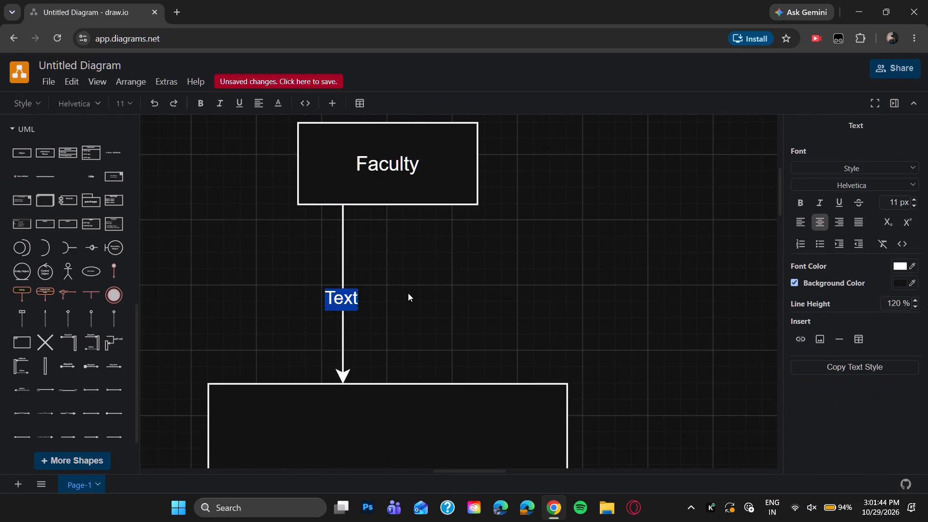
key(1)
text(. log)
key(BackSpace)
key(BackSpace)
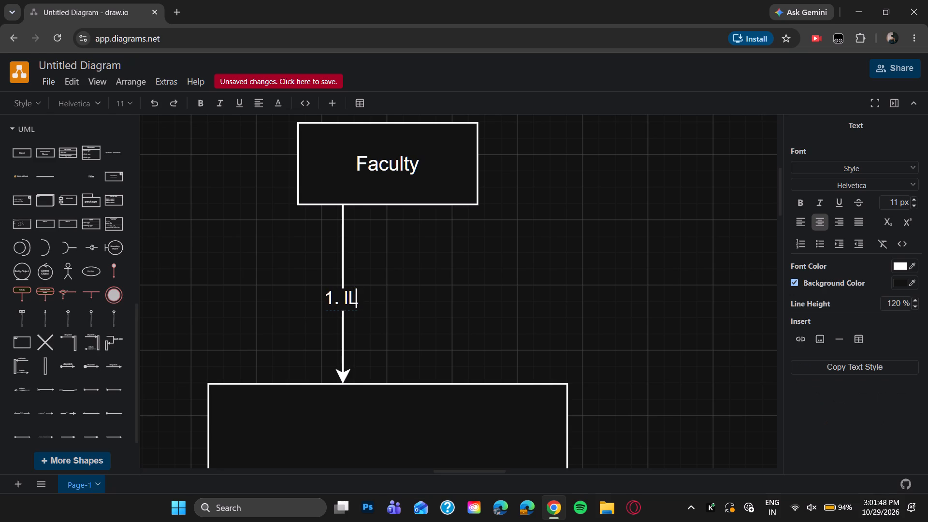
key(BackSpace)
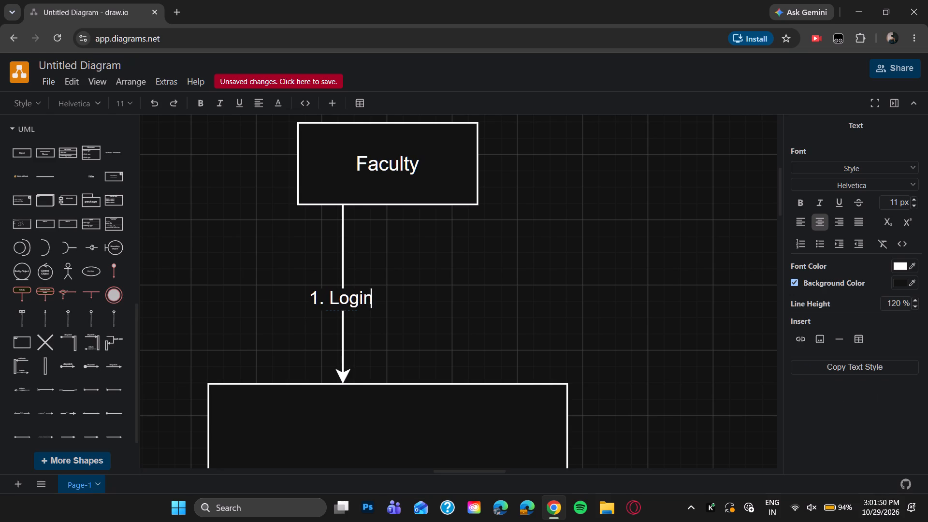
click(537, 257)
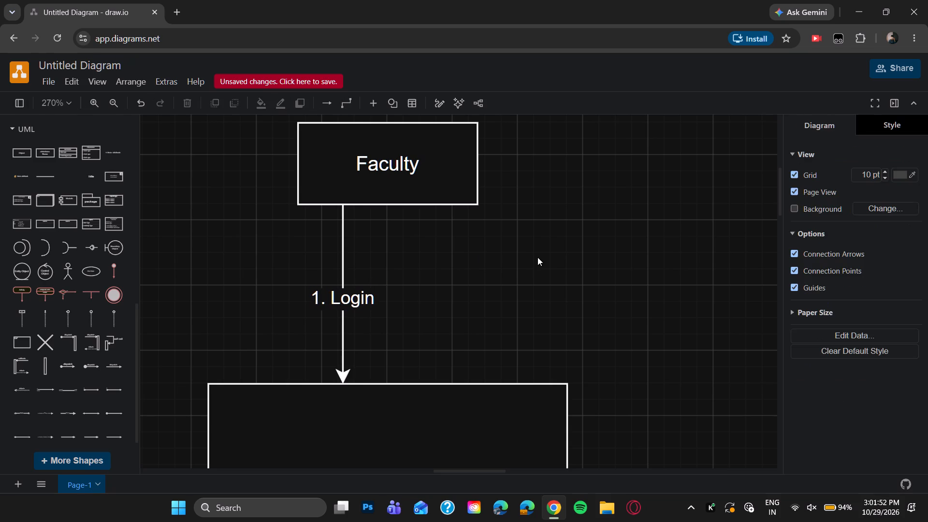
Reroute the 1. Login arrow left of the Faculty box so it drops straight onto the Smart Attendance System's top edge near its left corner.
scroll(422, 253, down, 1)
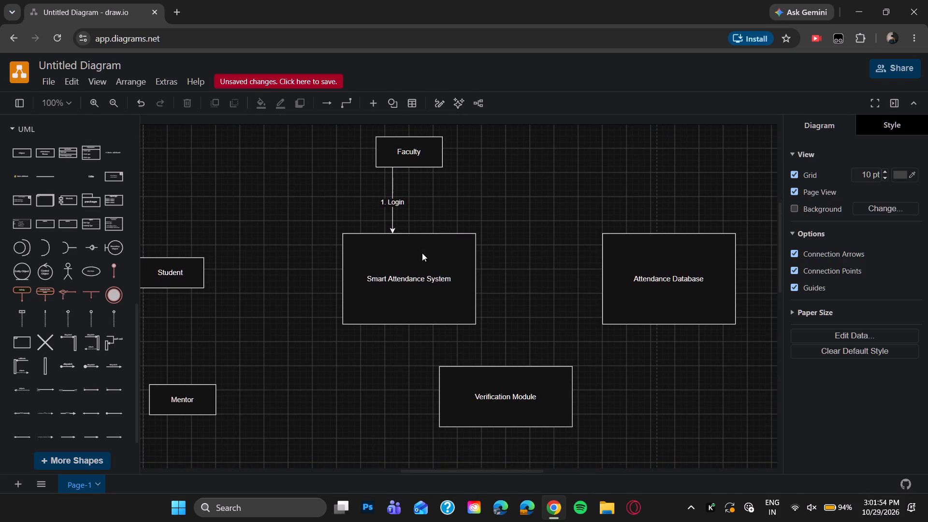
scroll(422, 253, down, 1)
drag(392, 174, 355, 174)
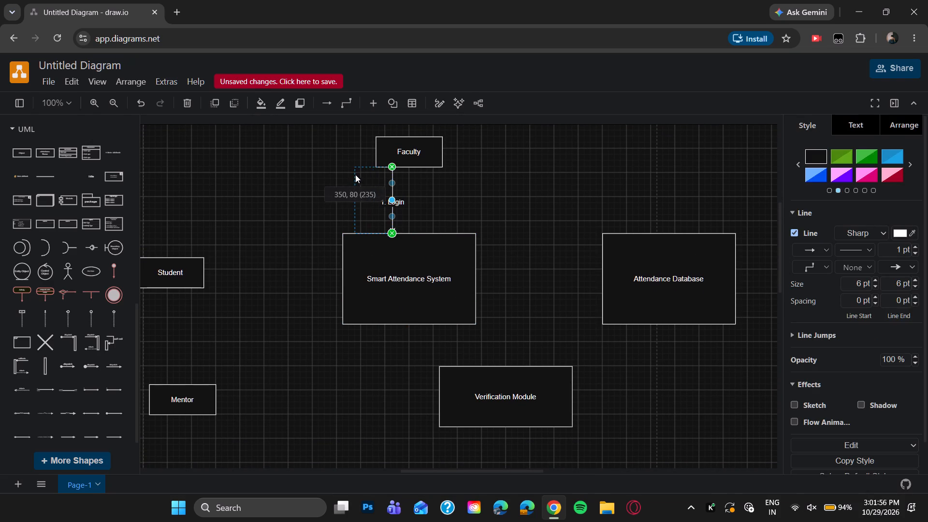
drag(355, 174, 356, 175)
click(483, 192)
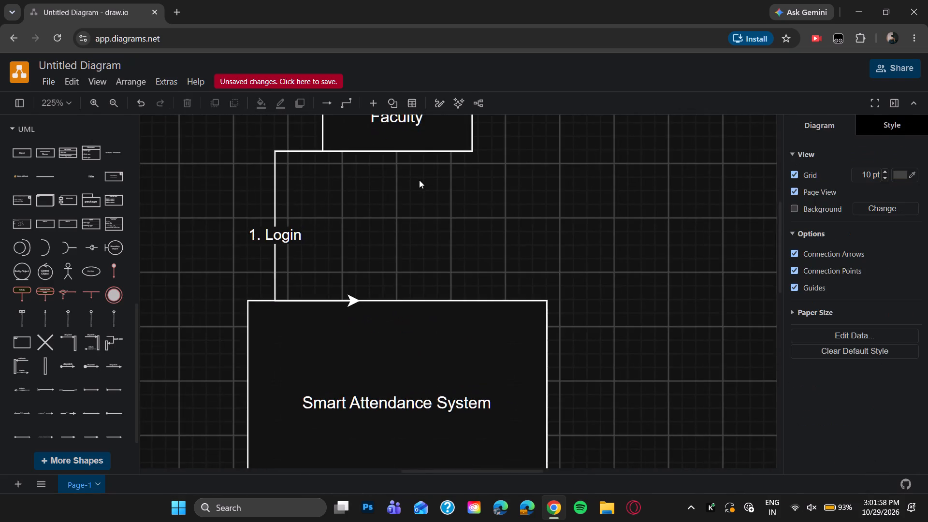
scroll(419, 180, up, 1)
drag(351, 311, 339, 307)
drag(355, 312, 275, 314)
click(399, 255)
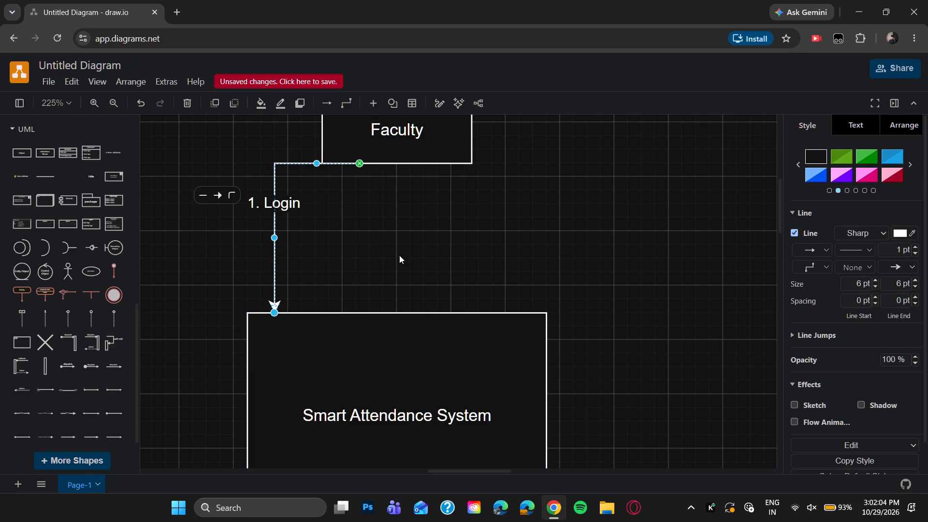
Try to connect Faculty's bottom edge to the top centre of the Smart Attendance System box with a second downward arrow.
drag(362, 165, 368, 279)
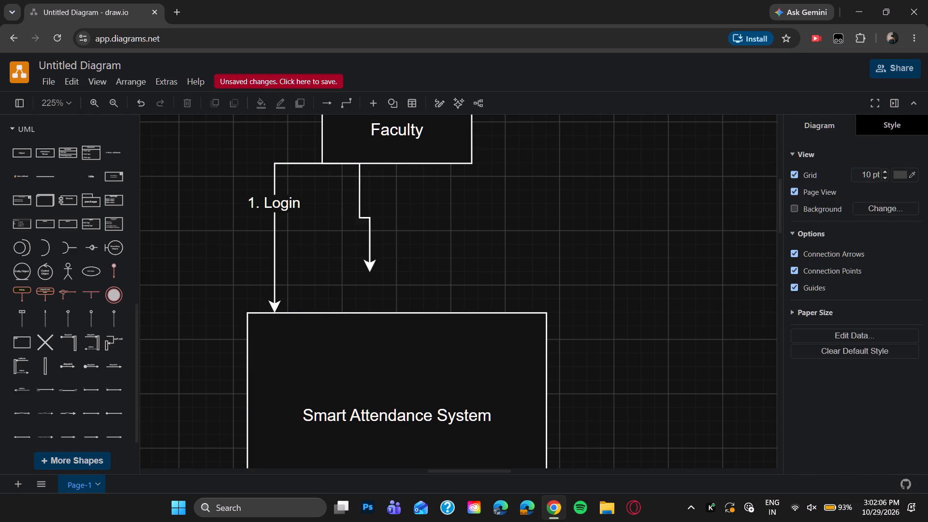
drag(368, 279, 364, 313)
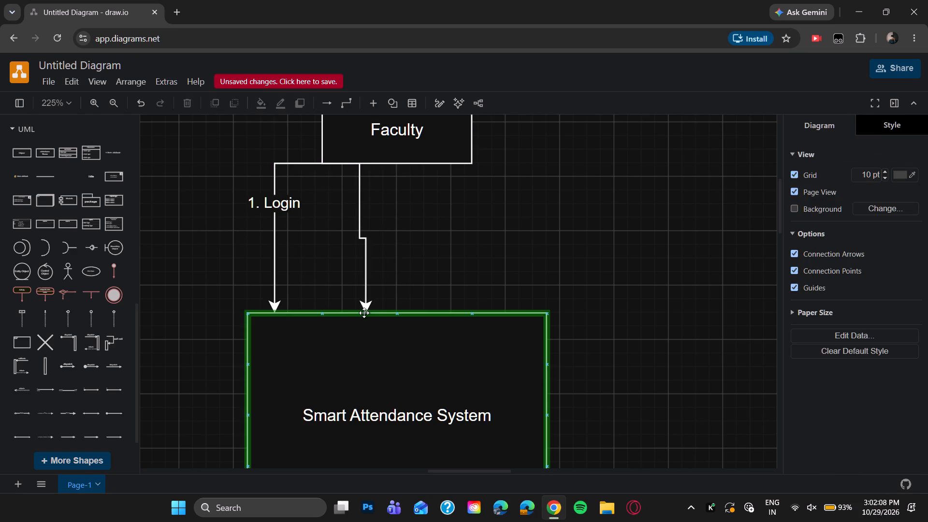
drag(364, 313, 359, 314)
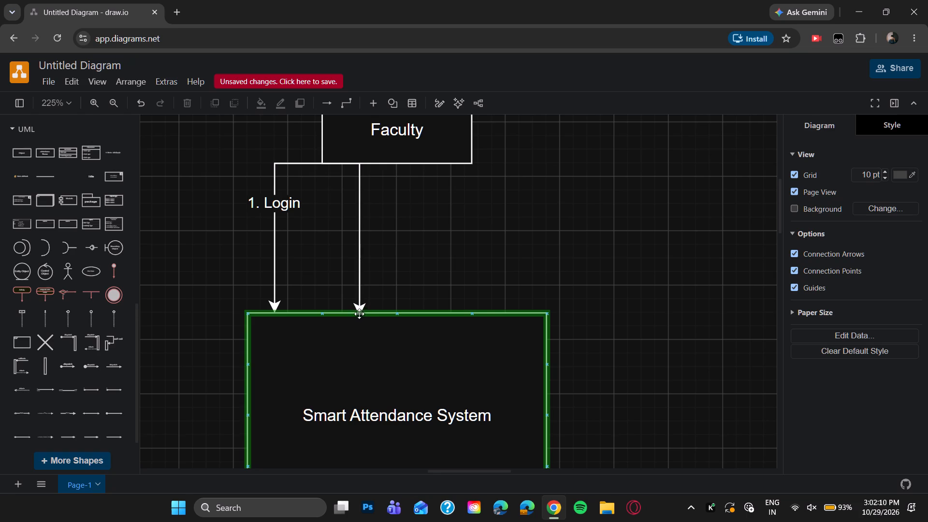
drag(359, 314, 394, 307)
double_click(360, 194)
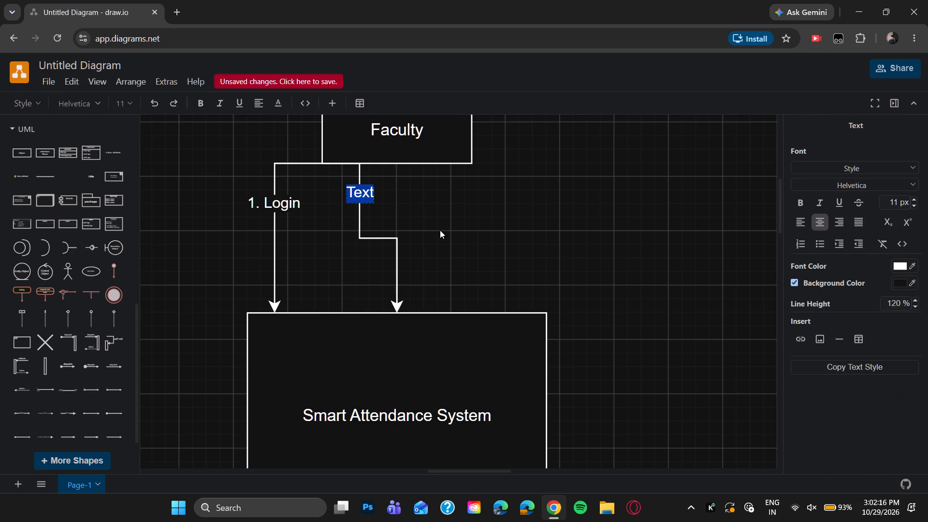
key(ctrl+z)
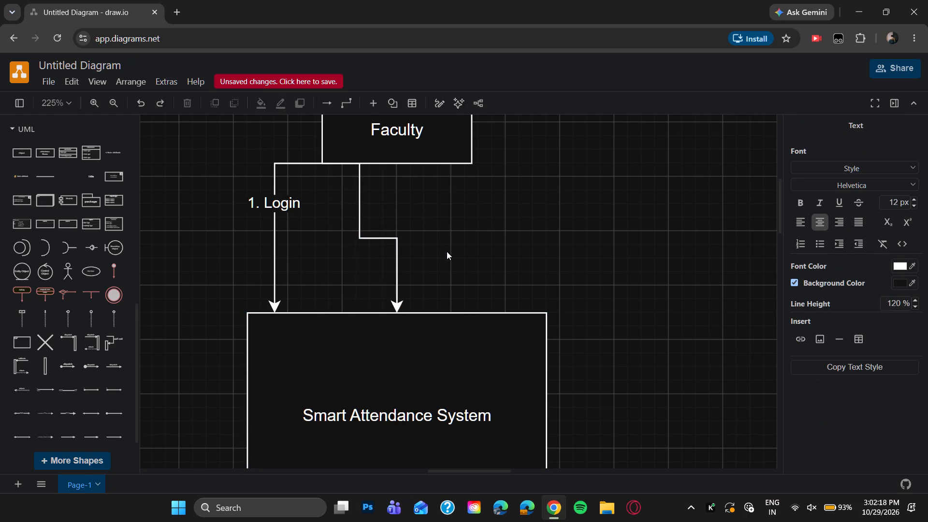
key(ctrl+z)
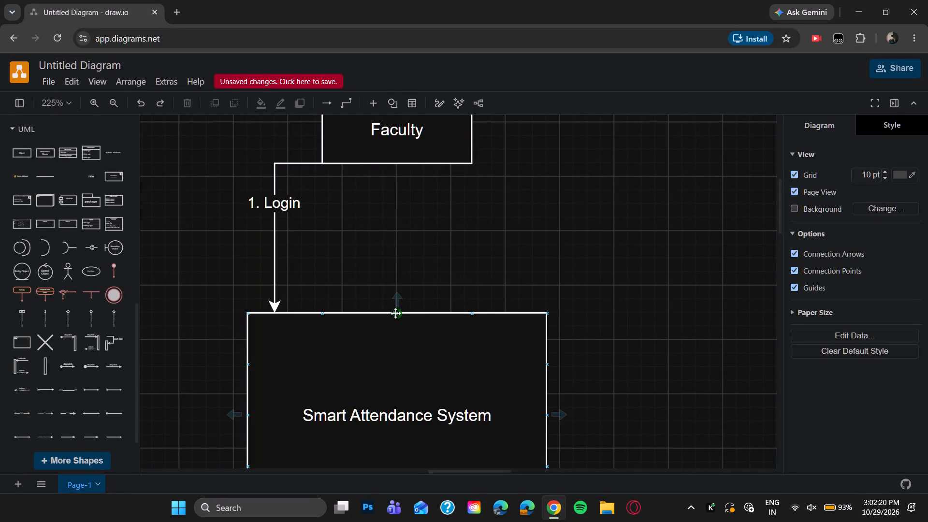
Draw a straight arrow from the Smart Attendance System's top centre up to Faculty's bottom centre, labelled "2. Dashboard".
drag(397, 296, 367, 177)
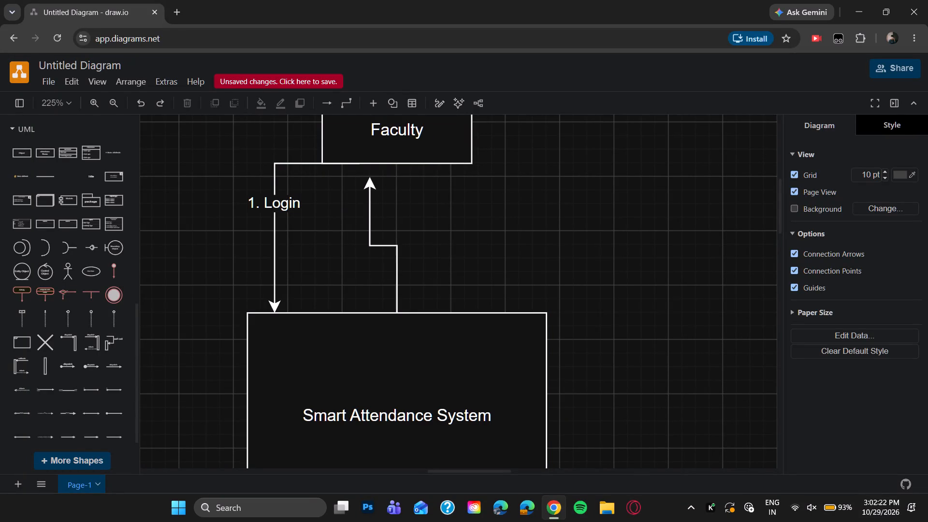
drag(367, 177, 395, 169)
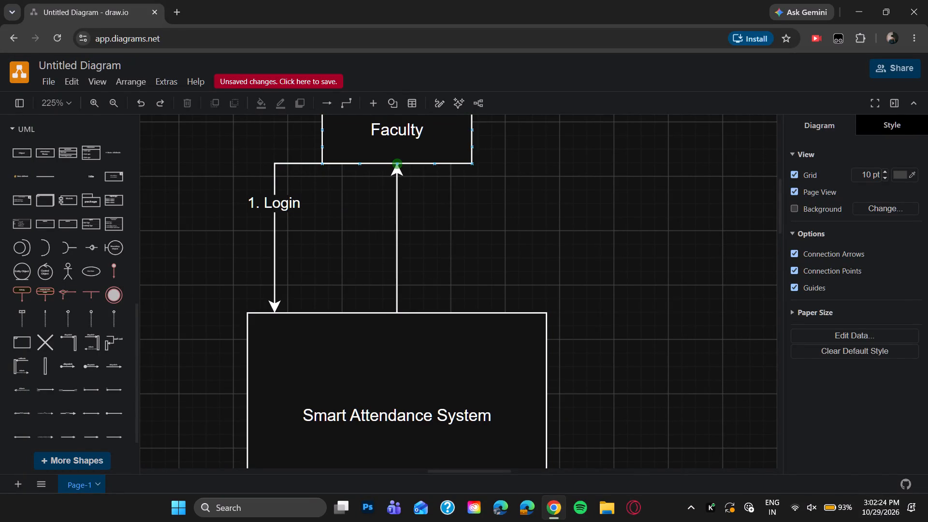
double_click(395, 227)
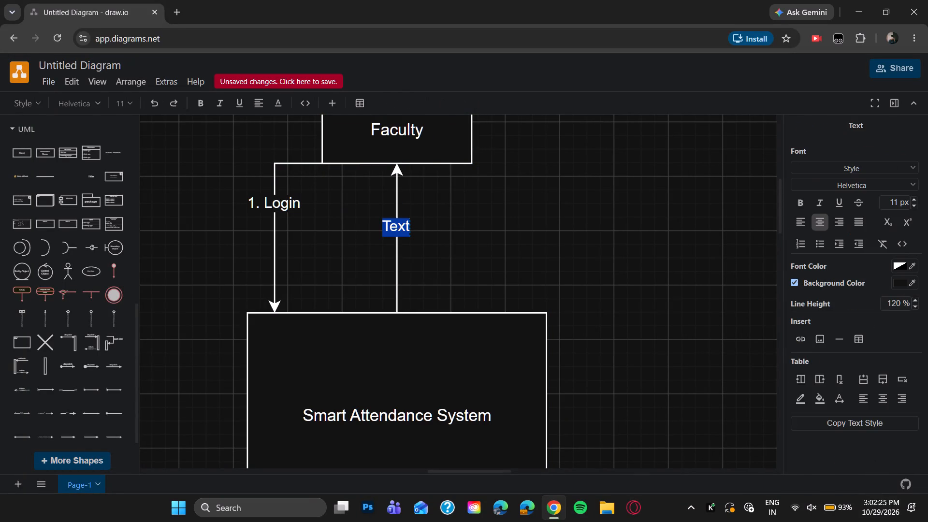
text(.)
key(space)
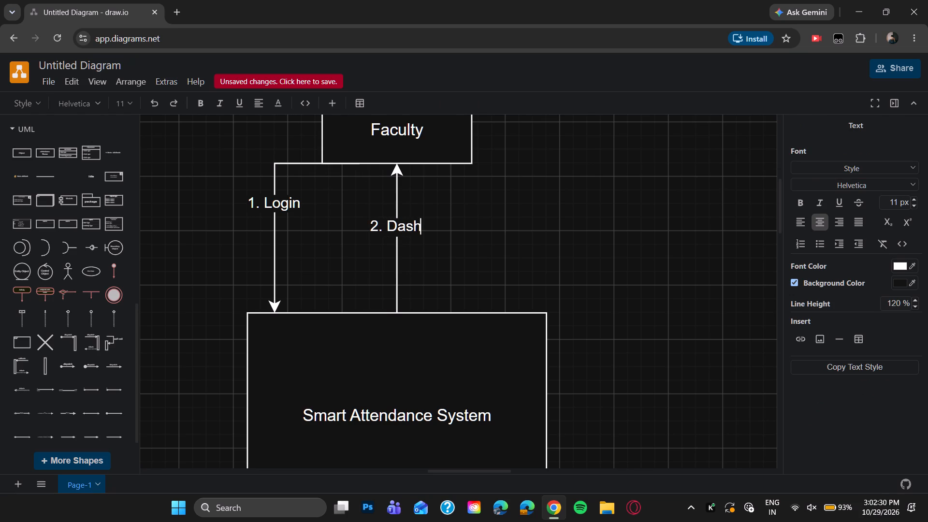
click(532, 195)
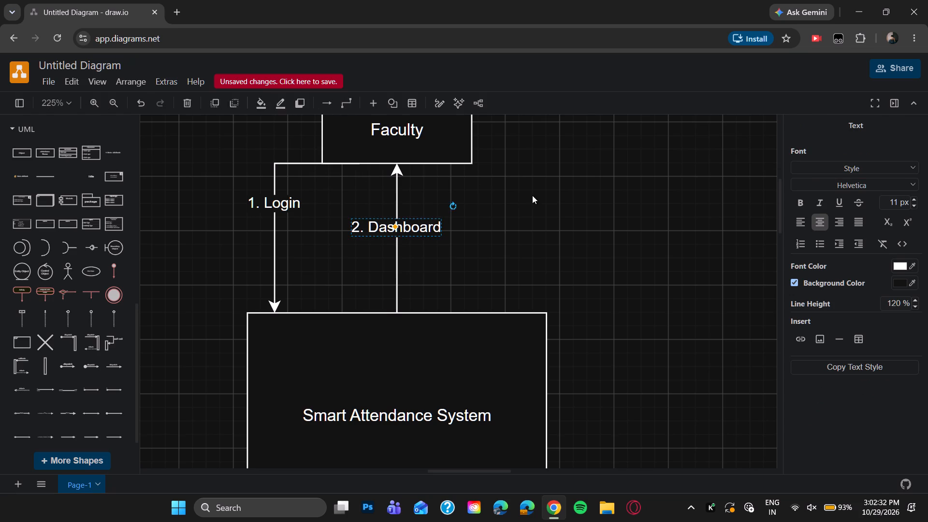
Connect Faculty's bottom-right corner to the Smart Attendance System's top edge with a straight downward arrow.
drag(473, 162, 477, 174)
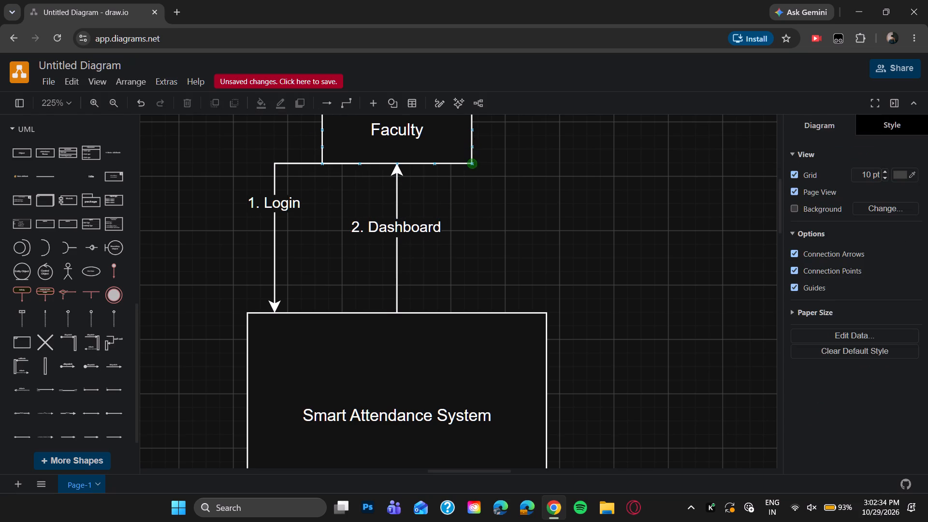
drag(477, 174, 546, 264)
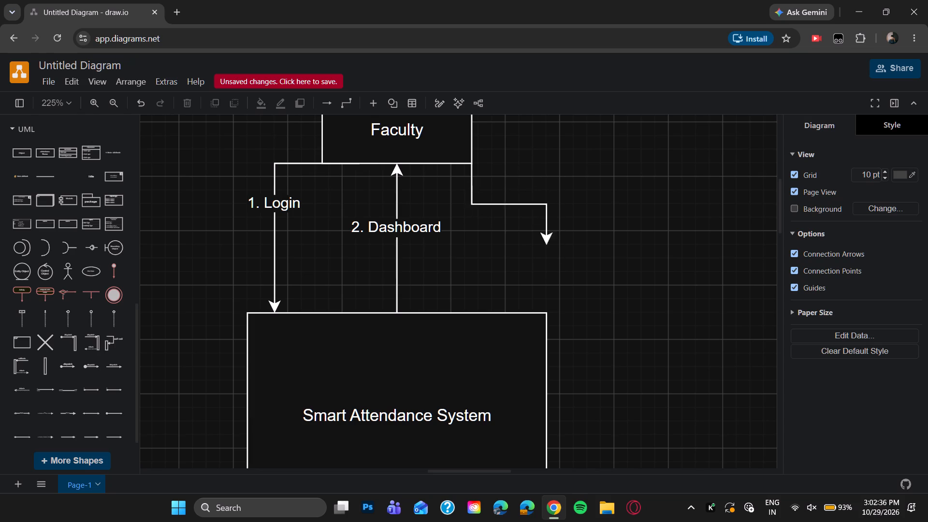
drag(546, 264, 545, 309)
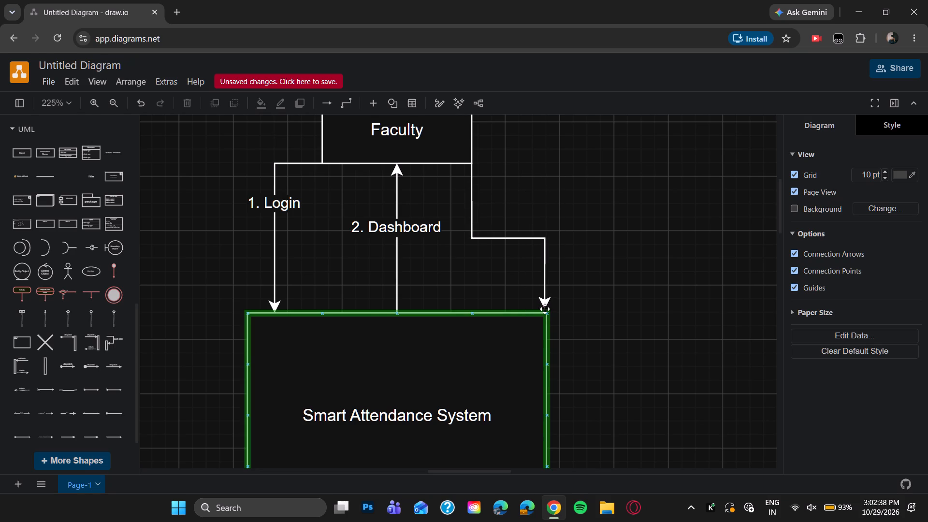
drag(545, 309, 475, 314)
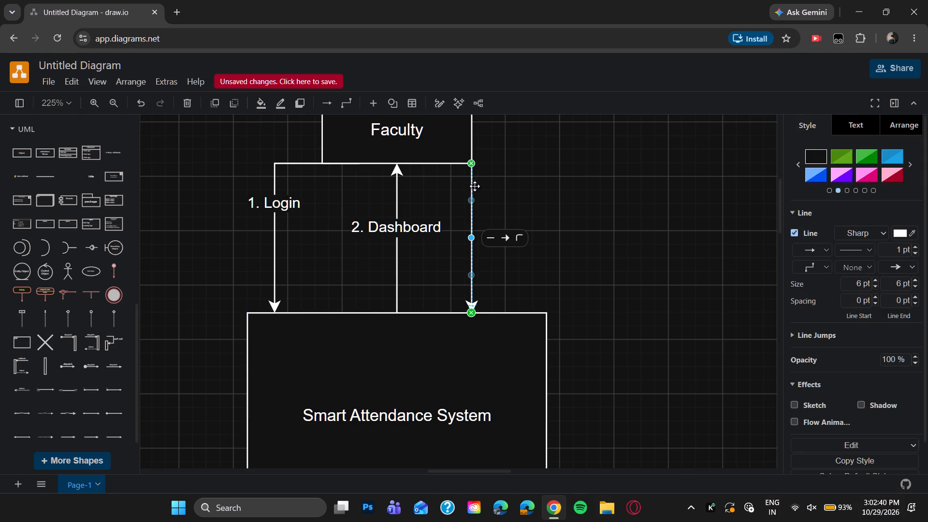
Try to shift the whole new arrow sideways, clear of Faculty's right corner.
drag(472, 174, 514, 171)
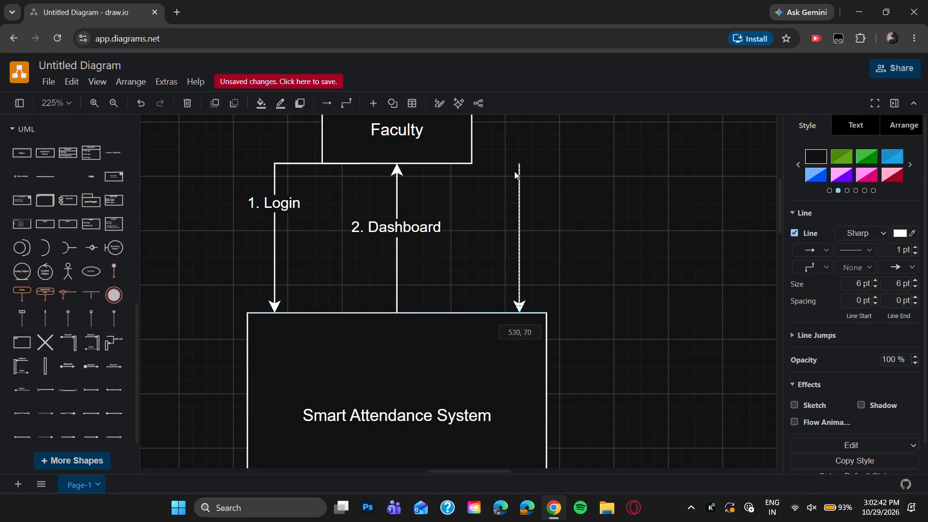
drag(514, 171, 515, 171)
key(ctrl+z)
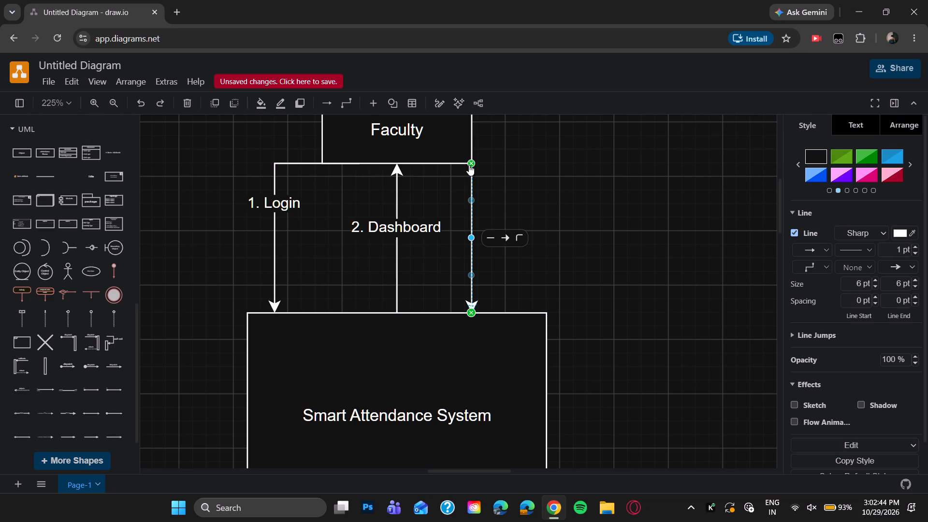
Bend the upper half of the new arrow outward to the right of the Faculty box.
drag(470, 201, 494, 200)
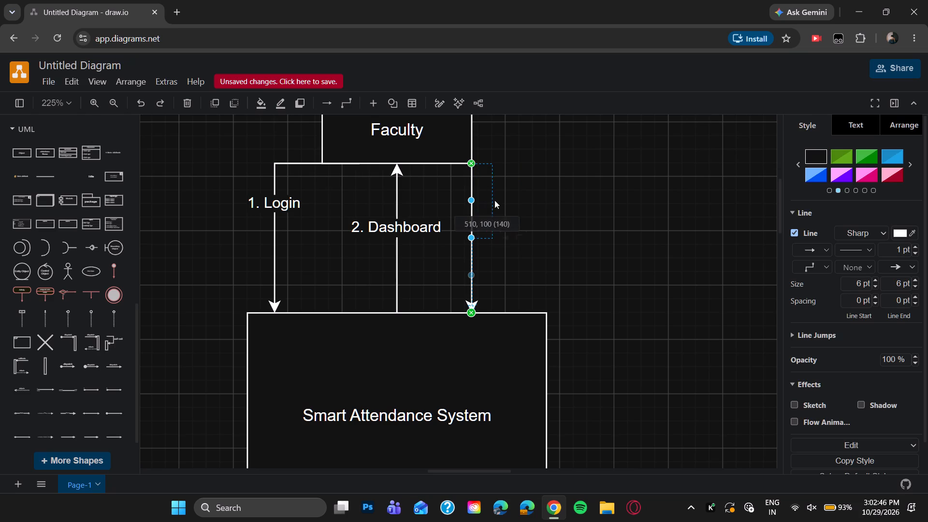
drag(494, 200, 520, 198)
click(474, 276)
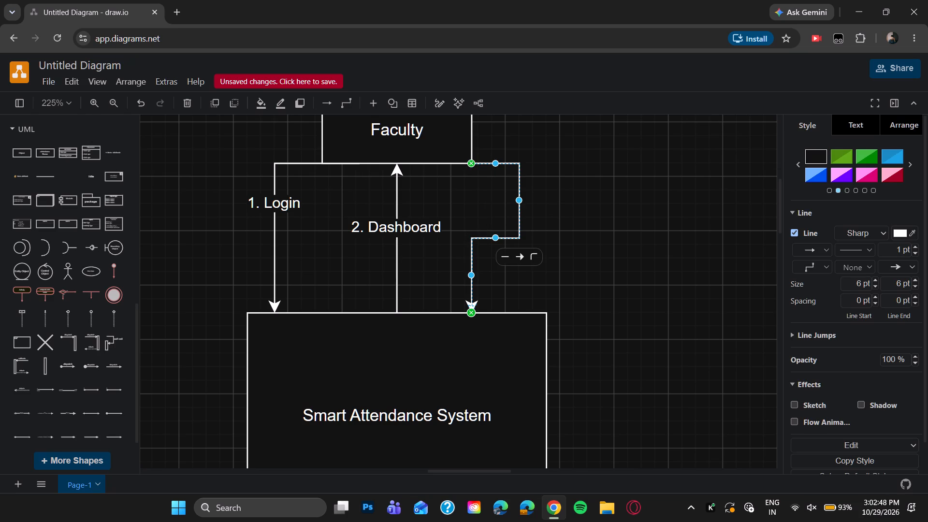
Label the bent arrow from Faculty to Smart Attendance System as "3. Start attendance session".
double_click(519, 197)
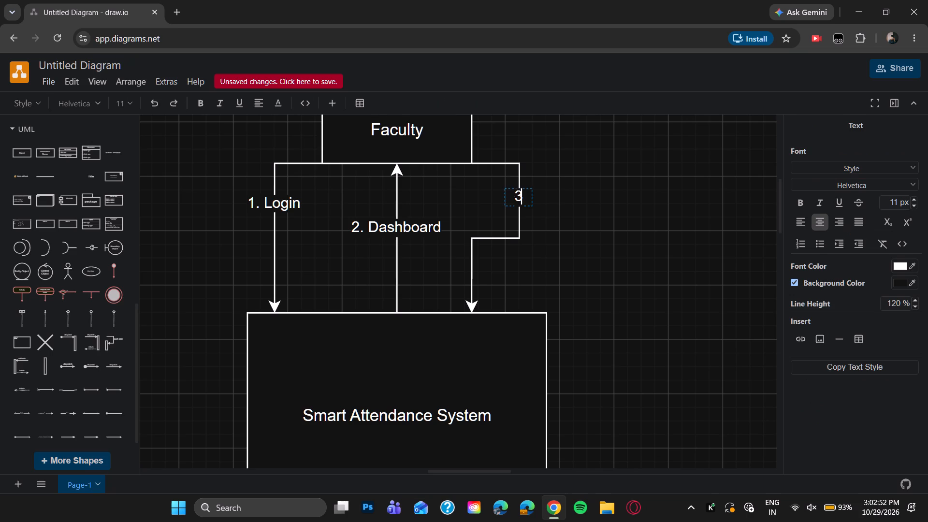
text(start)
key(BackSpace)
key(BackSpace)
key(BackSpace)
key(BackSpace)
key(BackSpace)
text(.)
key(space)
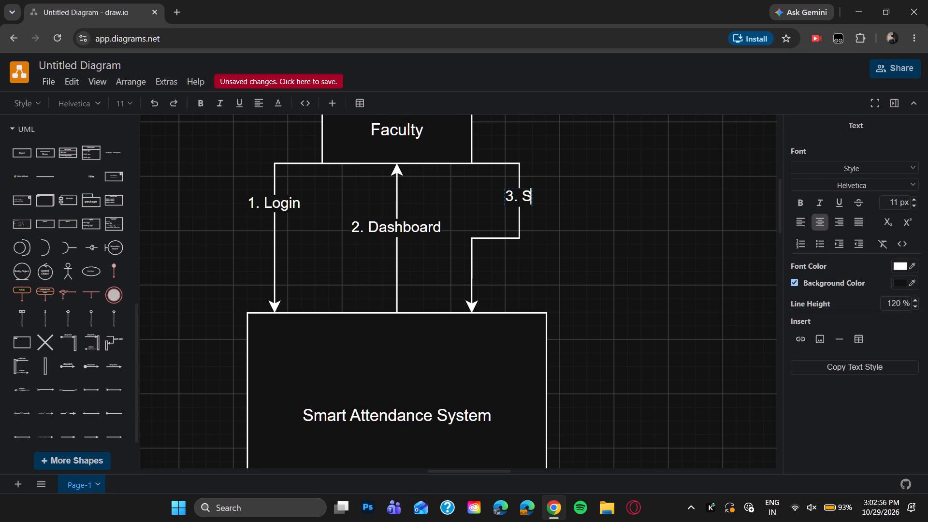
text(tart attendance session)
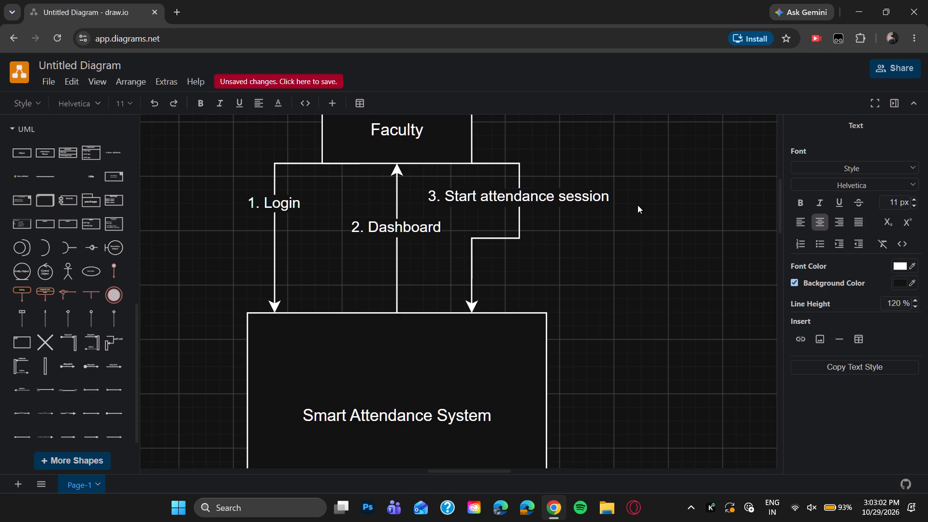
click(645, 254)
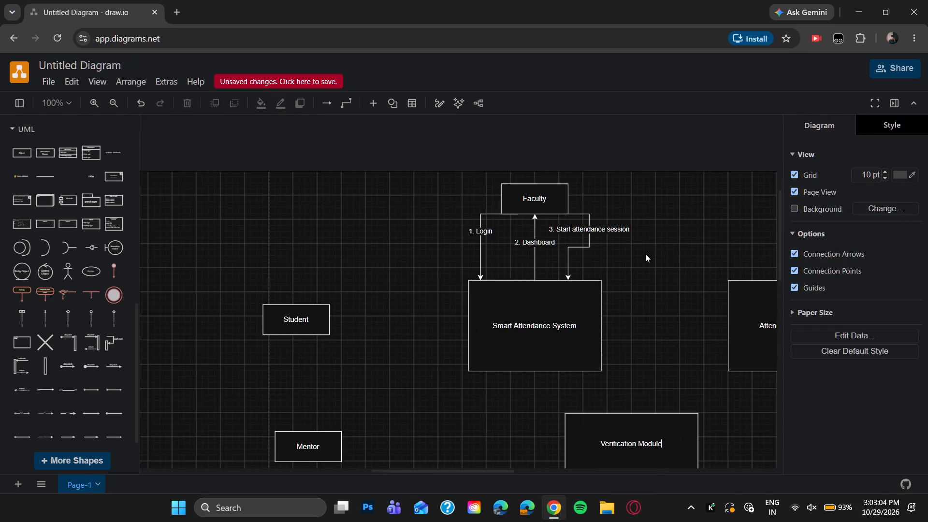
Connect the left edge of the Smart Attendance System box to the top edge of the Student box with an arrow.
scroll(645, 254, down, 2)
scroll(645, 254, up, 1)
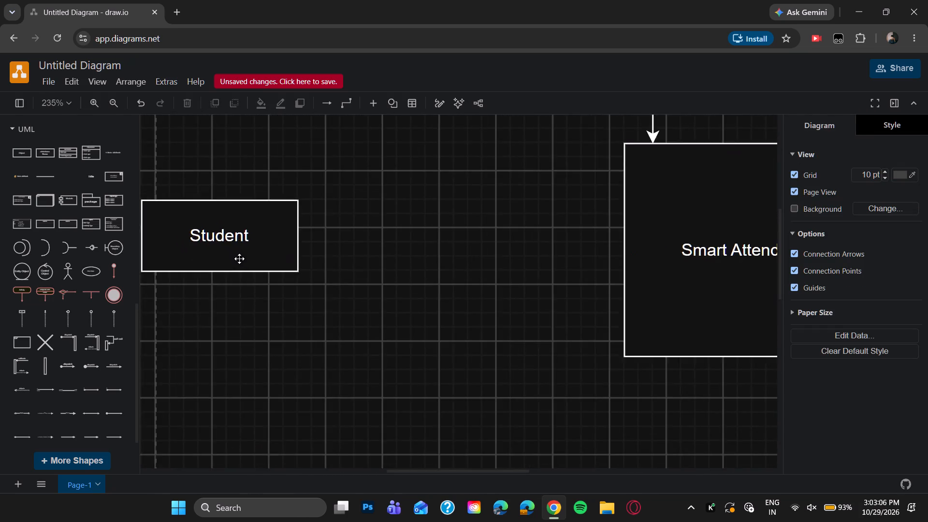
scroll(239, 259, right, 1)
scroll(566, 214, up, 1)
scroll(566, 214, right, 1)
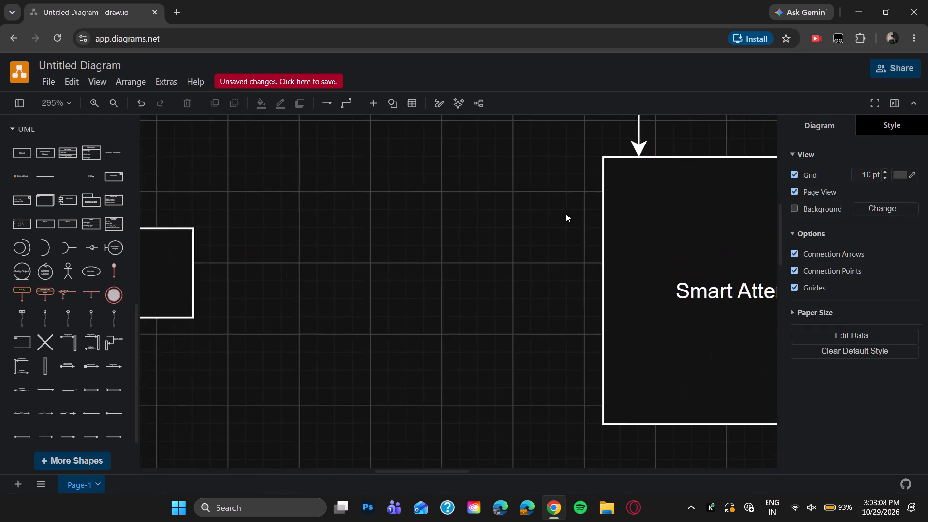
scroll(566, 214, right, 1)
click(674, 233)
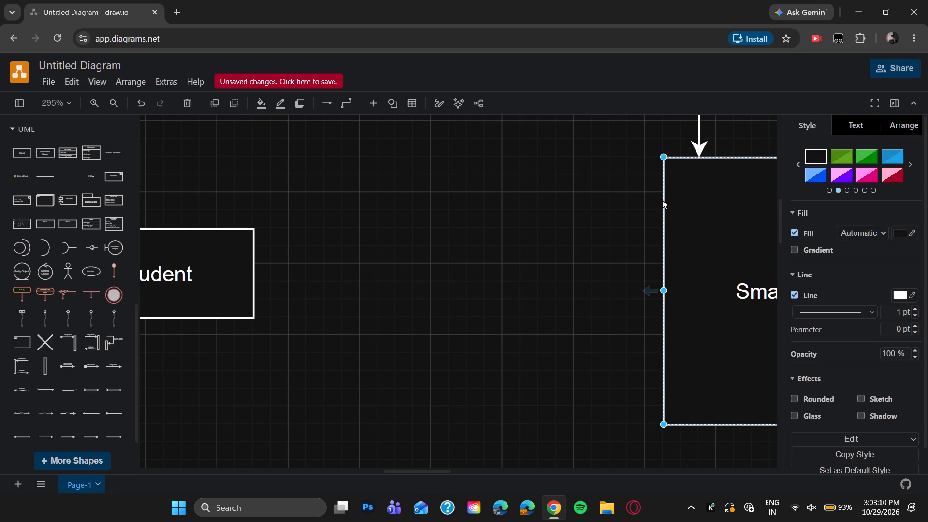
drag(648, 292, 263, 222)
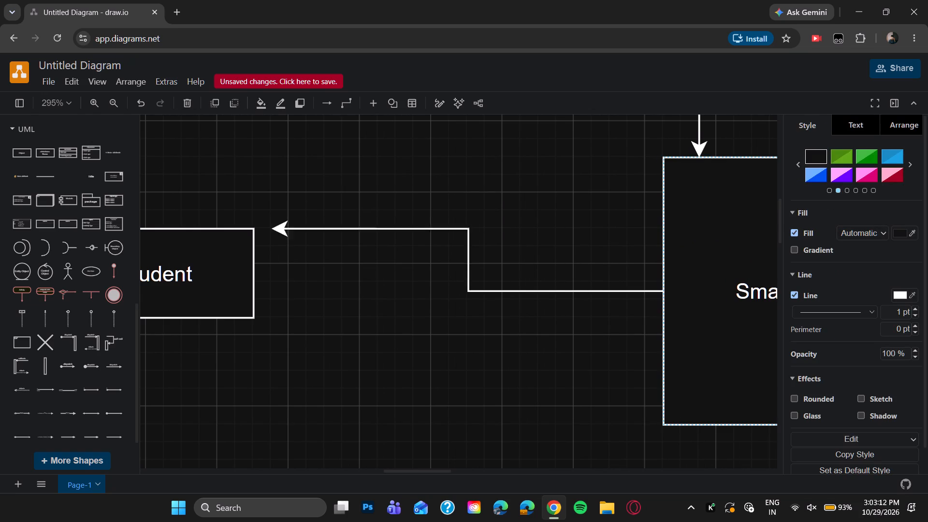
drag(263, 222, 194, 224)
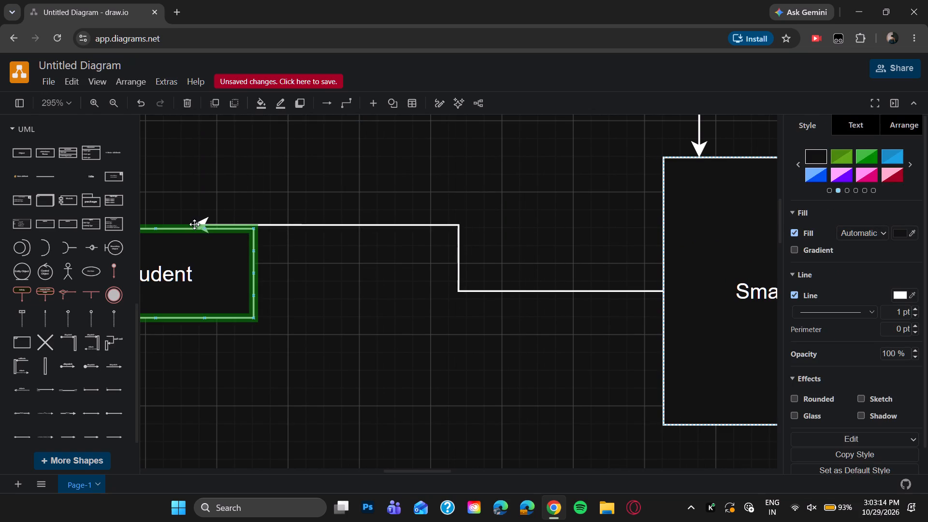
drag(194, 224, 204, 227)
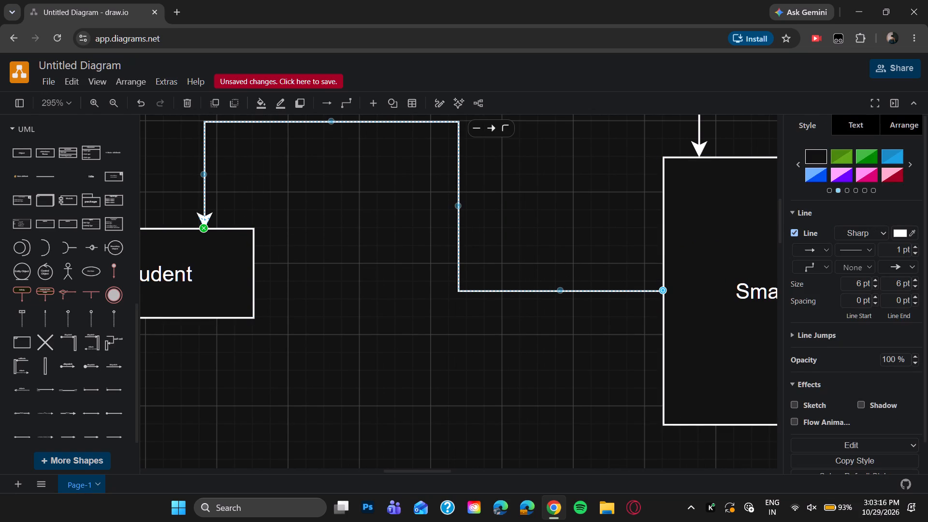
Reroute the Student arrow so it leaves the Smart Attendance System's top-left corner, runs level, and drops straight onto Student.
drag(559, 289, 569, 148)
scroll(547, 212, up, 1)
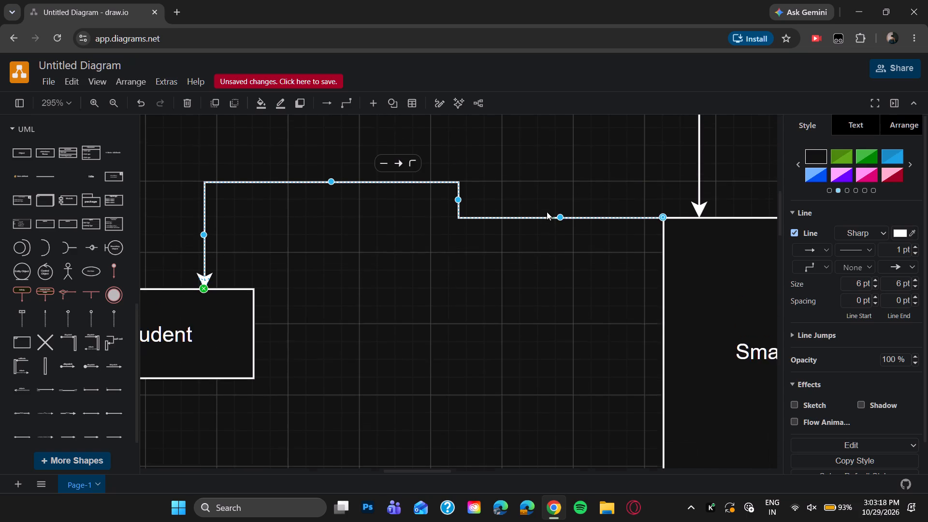
scroll(547, 212, up, 1)
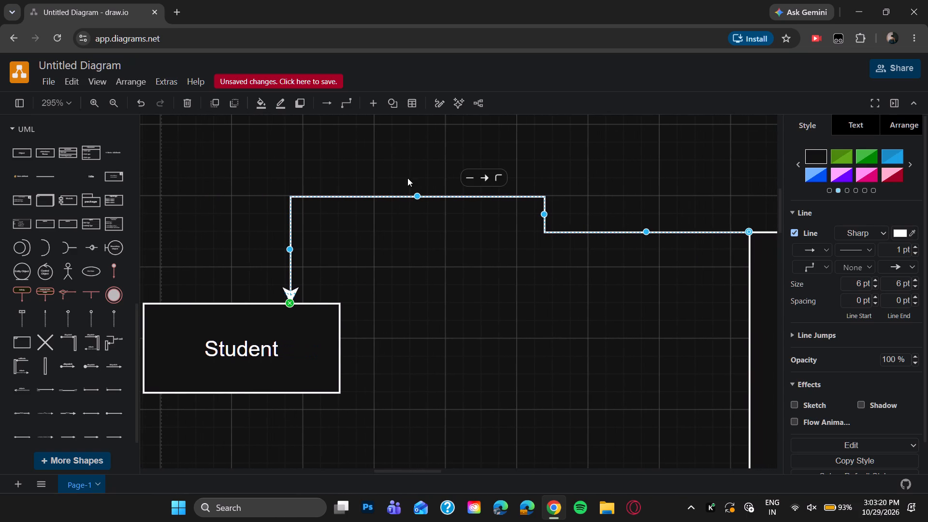
drag(417, 194, 418, 223)
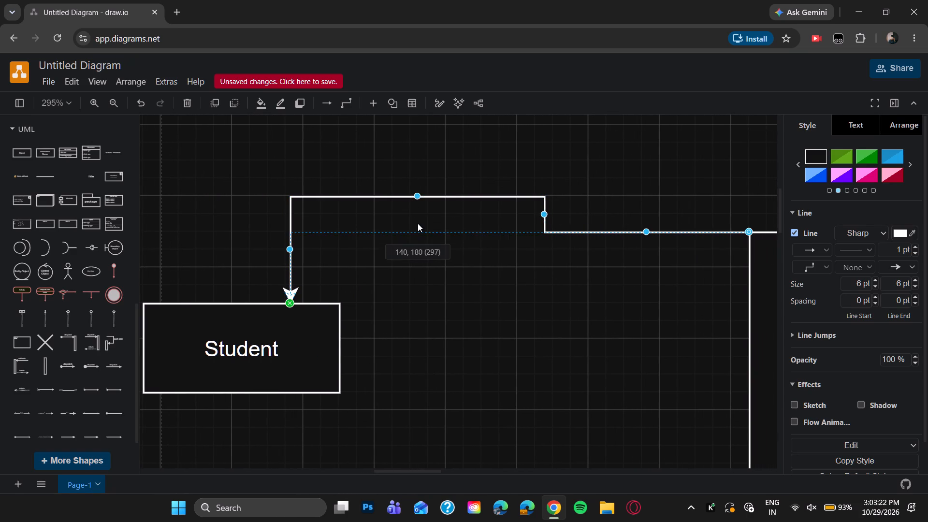
drag(418, 223, 418, 224)
Label the arrow from Smart Attendance System to Student as "4. Send qr code".
double_click(418, 229)
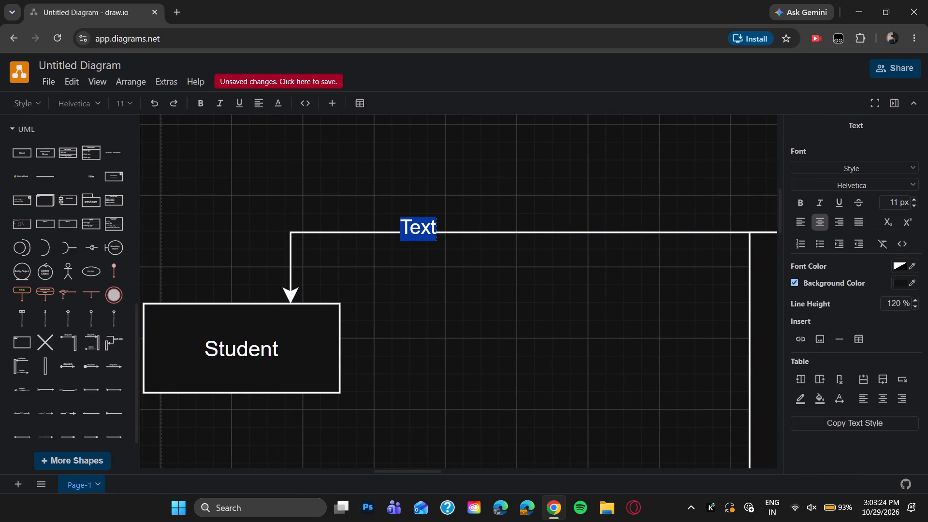
key(s)
key(BackSpace)
scroll(418, 229, left, 2)
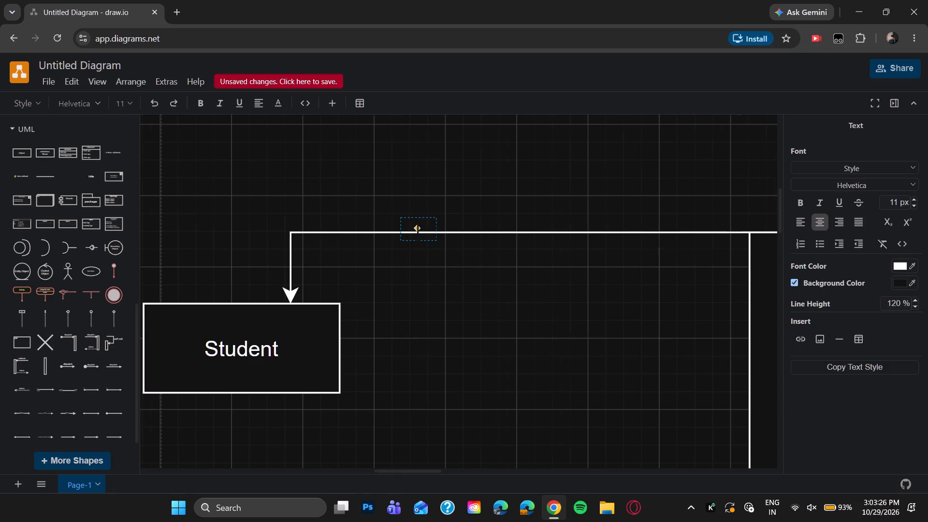
scroll(418, 229, left, 3)
scroll(418, 229, right, 4)
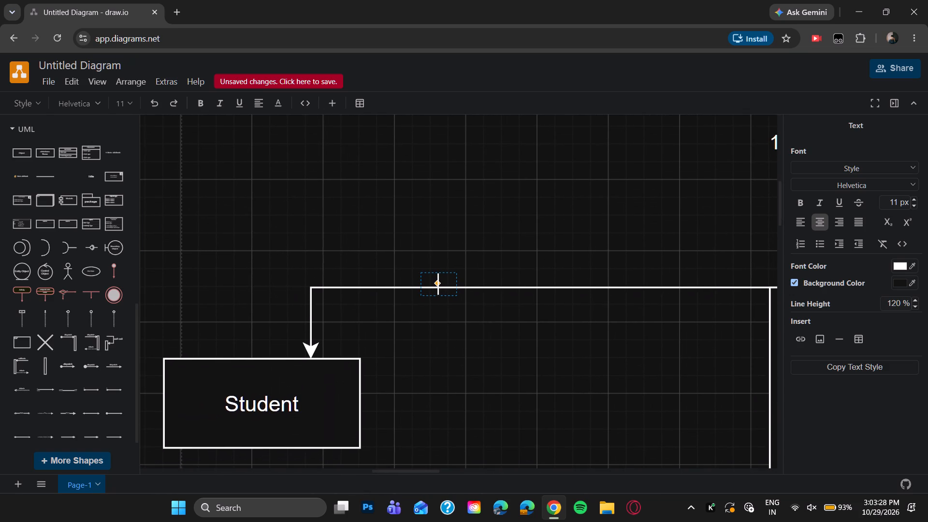
text(.)
key(space)
key(s)
text(end qr)
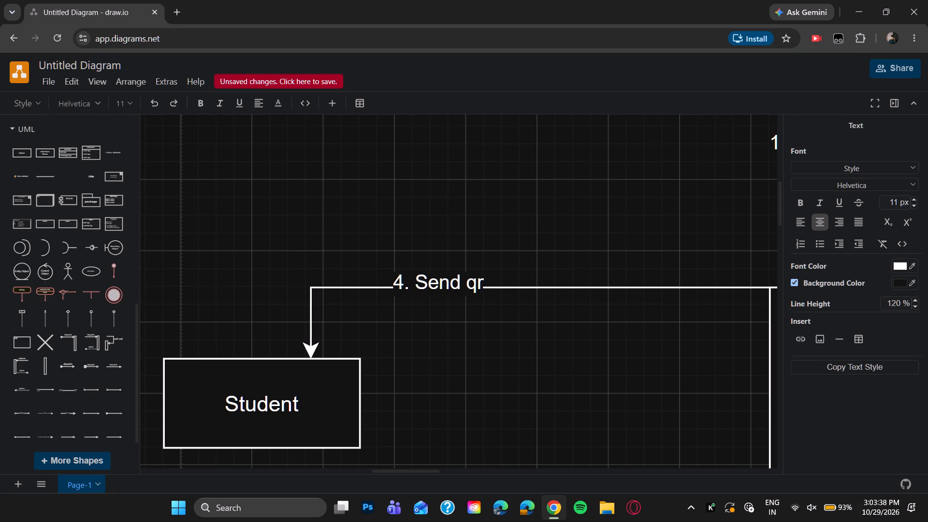
key(space)
text(code)
click(461, 181)
Connect Student's right edge to the middle of Smart Attendance System's left edge with a straight, level arrow.
scroll(461, 181, down, 1)
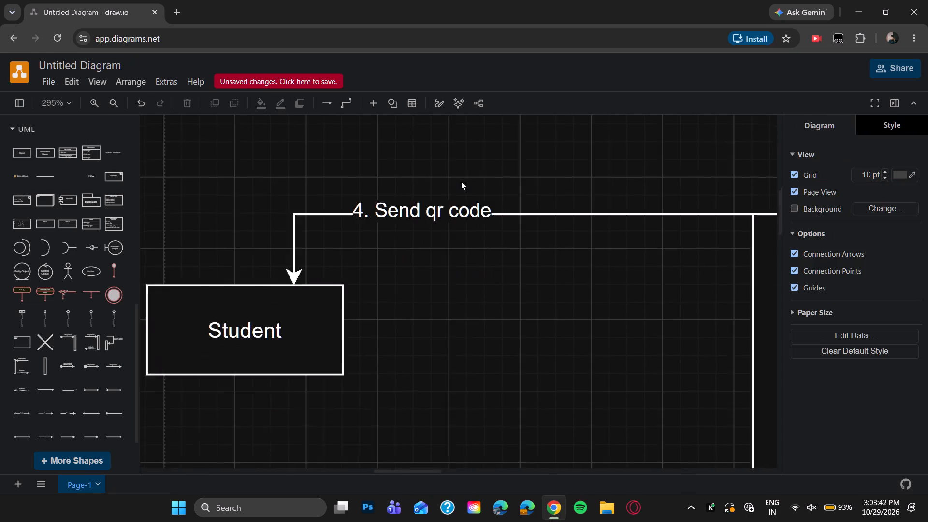
scroll(461, 181, down, 2)
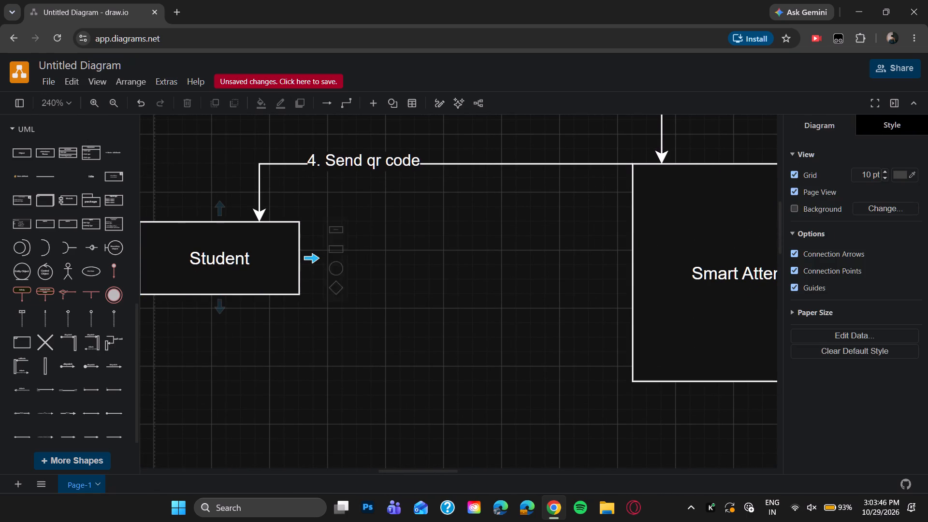
drag(307, 255, 634, 258)
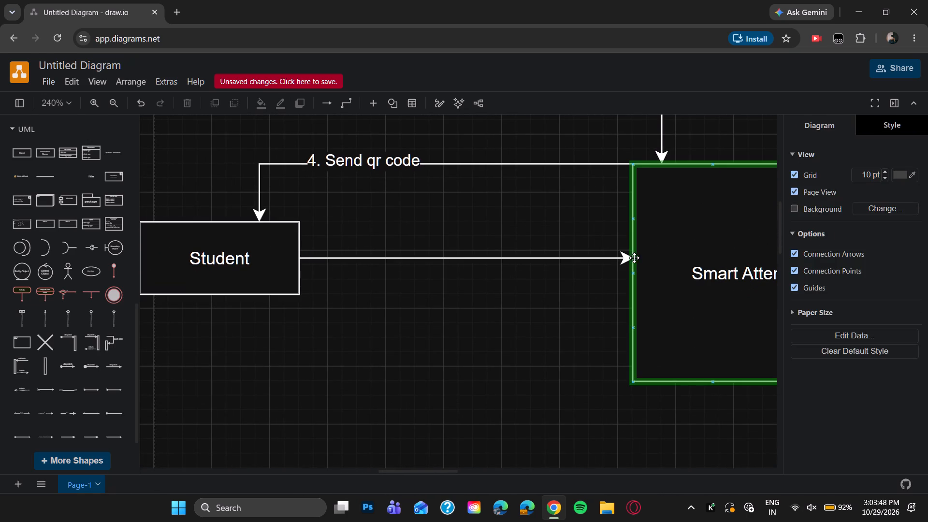
drag(634, 258, 632, 273)
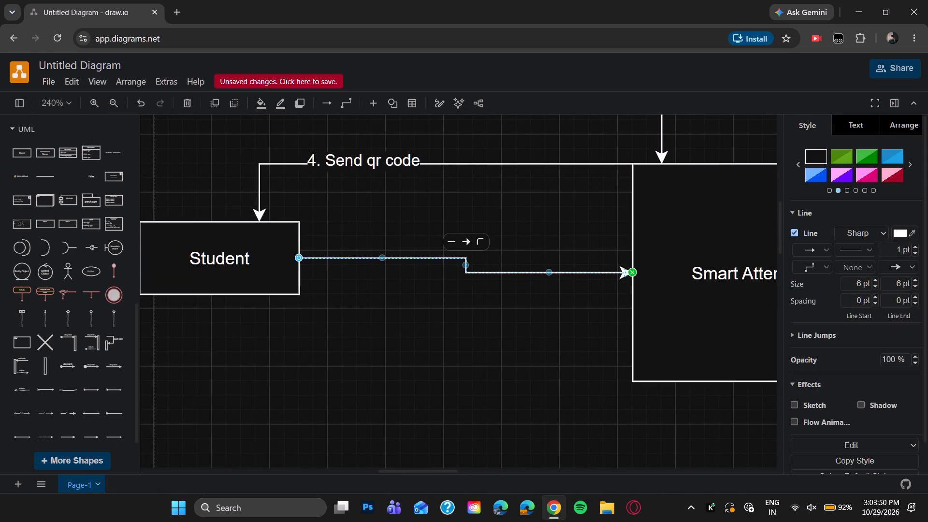
drag(385, 256, 382, 271)
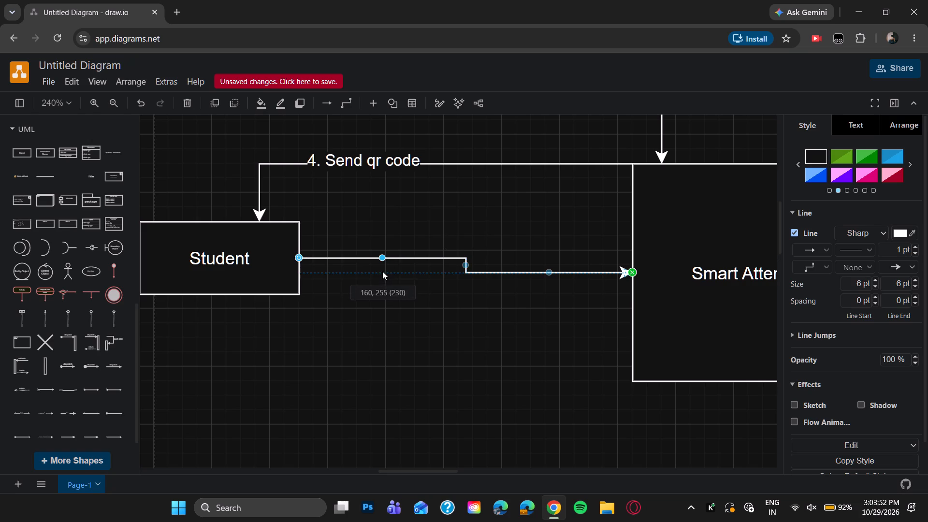
drag(382, 271, 382, 272)
Label the arrow from Student to Smart Attendance System as "5. Scan and send face image".
double_click(447, 270)
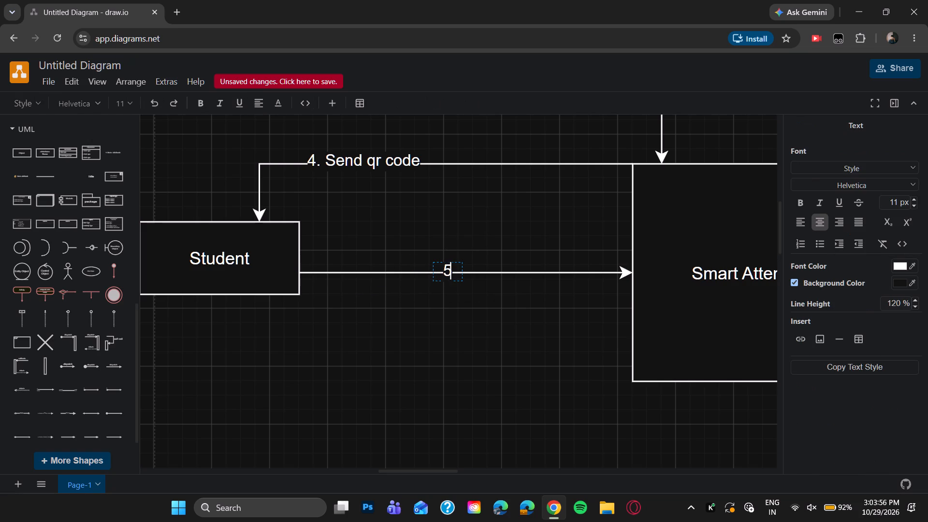
text(can and send fa)
text(ce image)
click(443, 230)
Connect Smart Attendance System's bottom-right corner to Verification Module's top edge with an arrow running level, then straight down.
scroll(443, 230, left, 1)
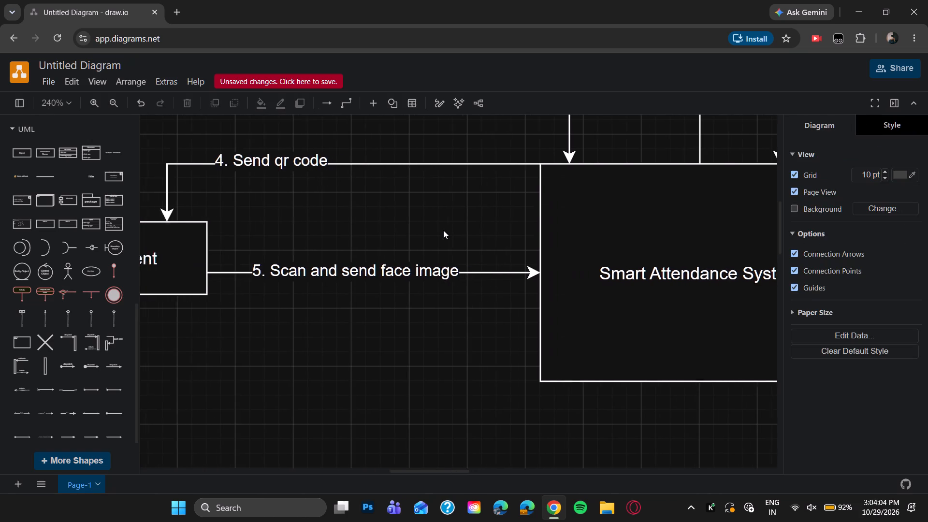
scroll(443, 230, left, 6)
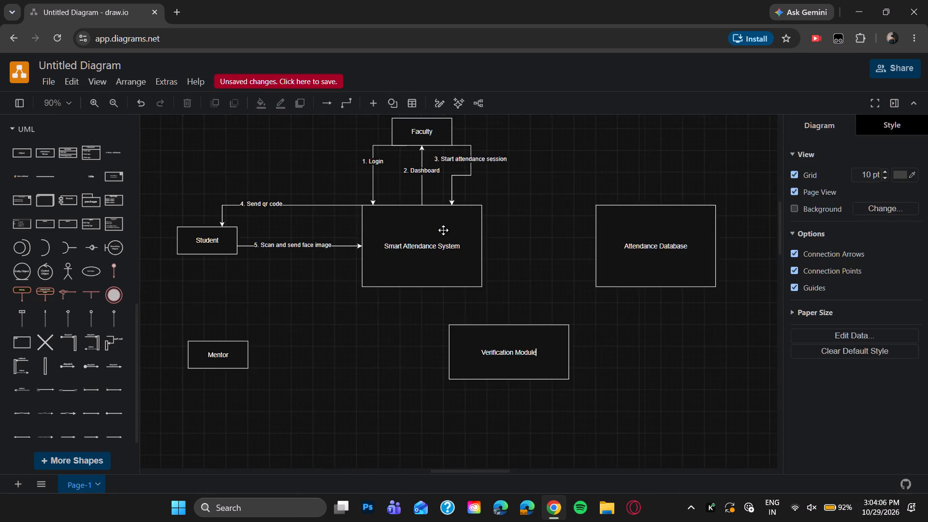
scroll(480, 306, left, 1)
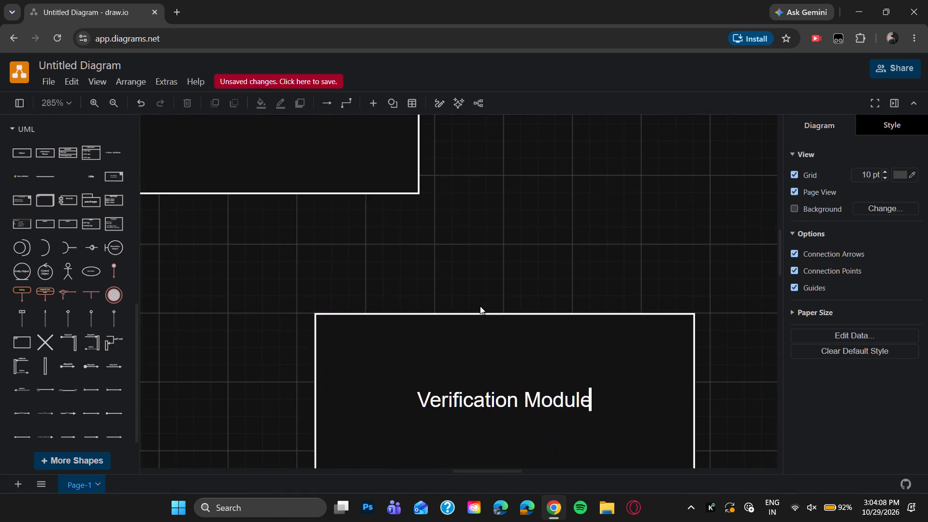
drag(431, 218, 500, 316)
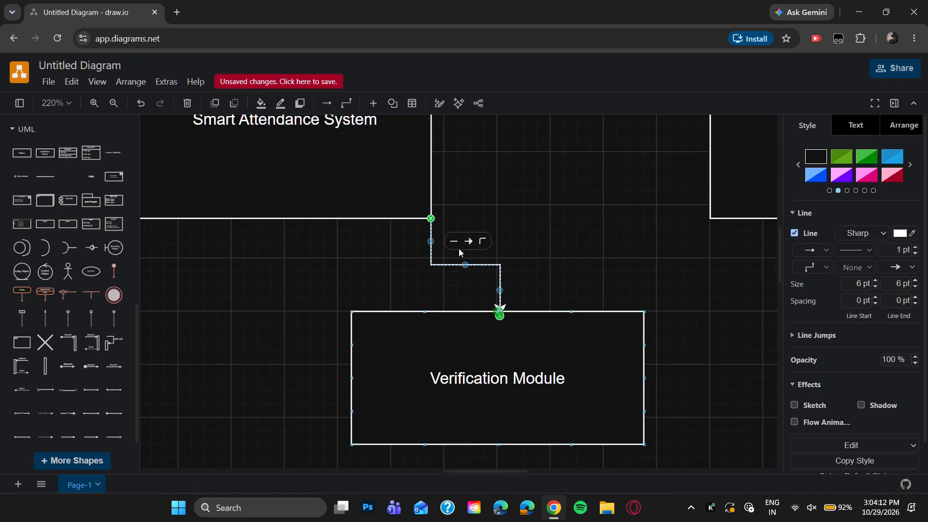
drag(431, 241, 499, 235)
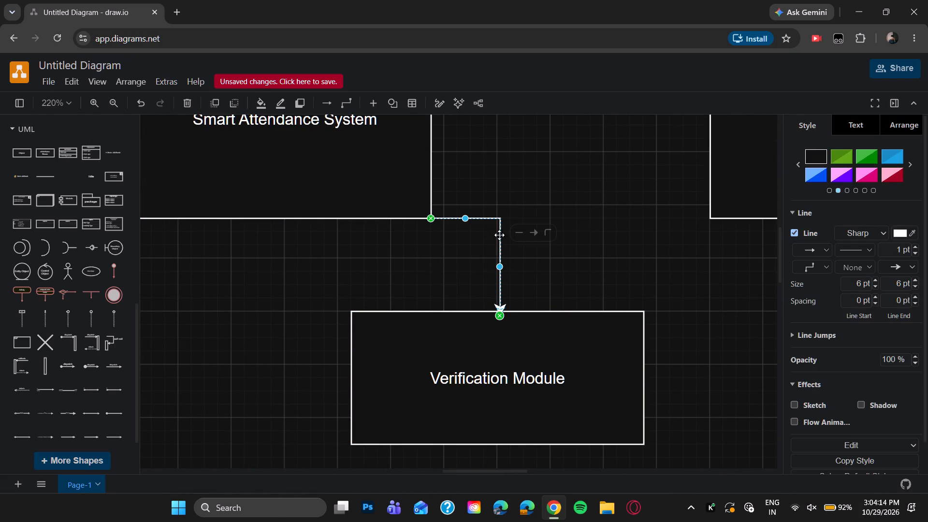
Label the arrow from Smart Attendance System to Verification Module as "6. Verify face image".
double_click(499, 262)
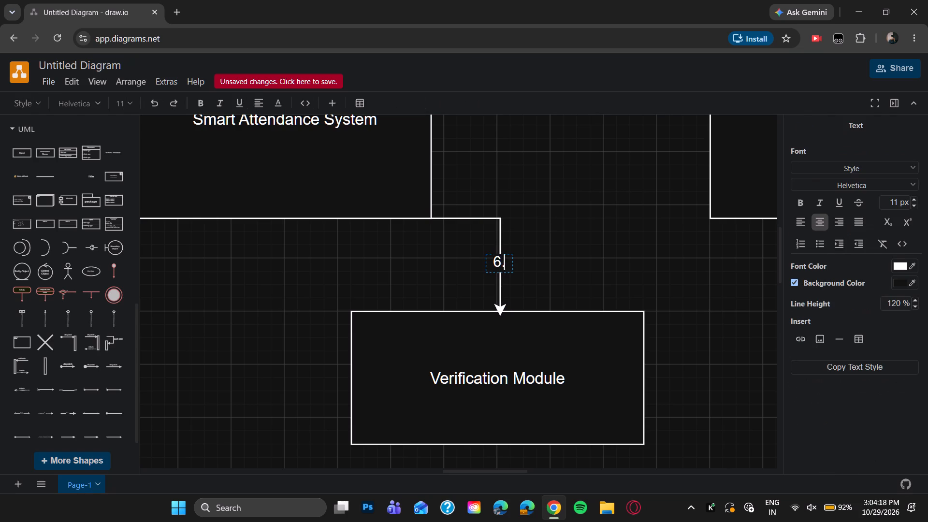
scroll(499, 262, right, 5)
scroll(499, 262, up, 1)
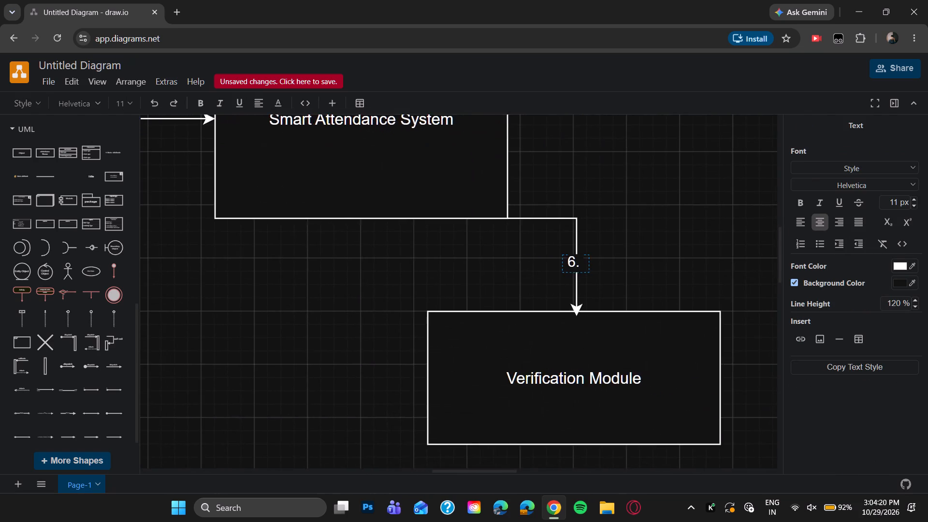
scroll(499, 262, up, 1)
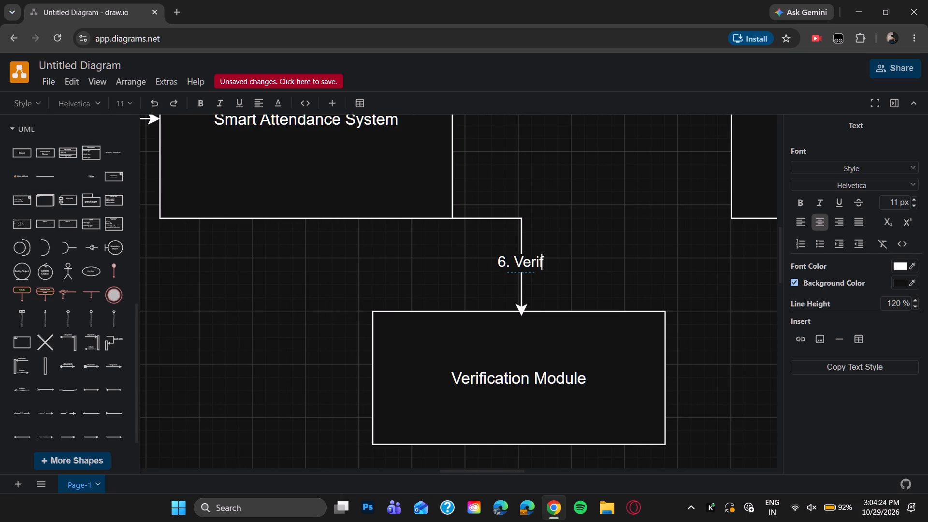
text(face image)
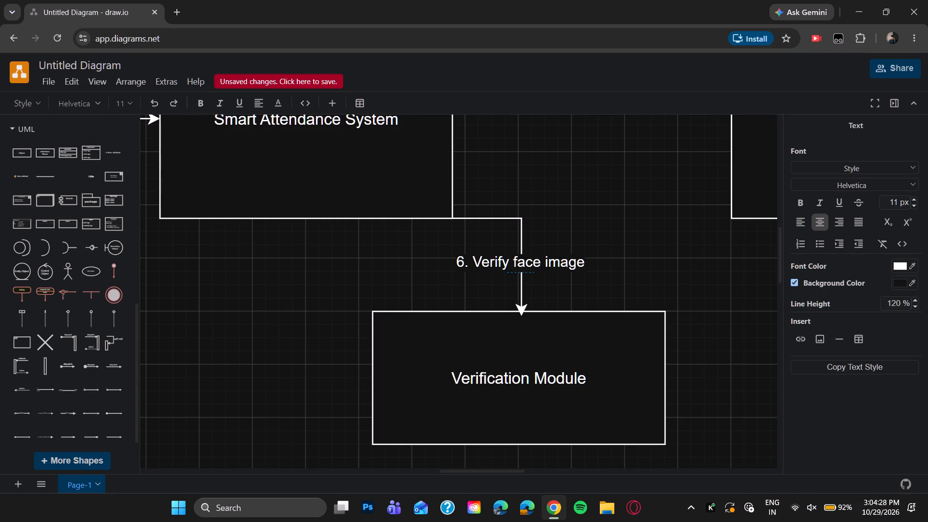
click(652, 202)
Connect Verification Module's left edge to the left part of Smart Attendance System's bottom edge with an L-shaped arrow.
scroll(433, 261, right, 2)
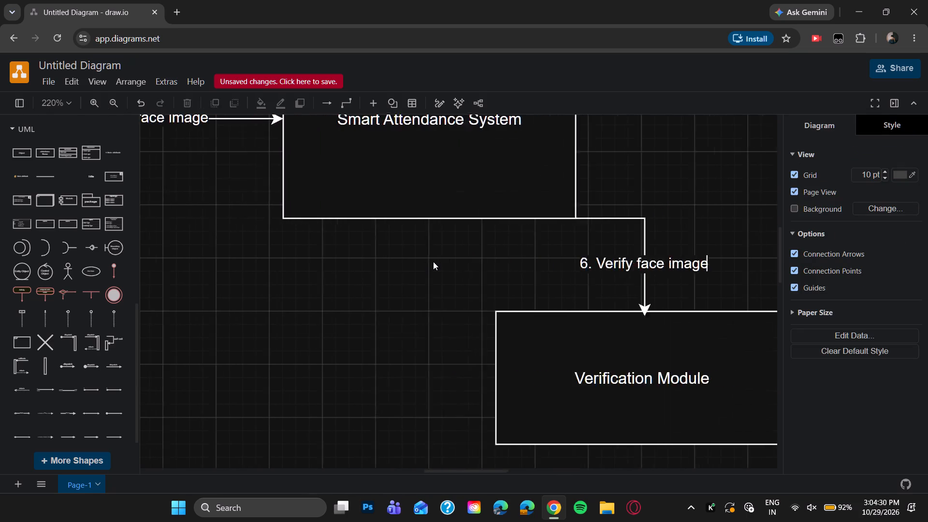
scroll(433, 261, right, 2)
scroll(433, 261, up, 2)
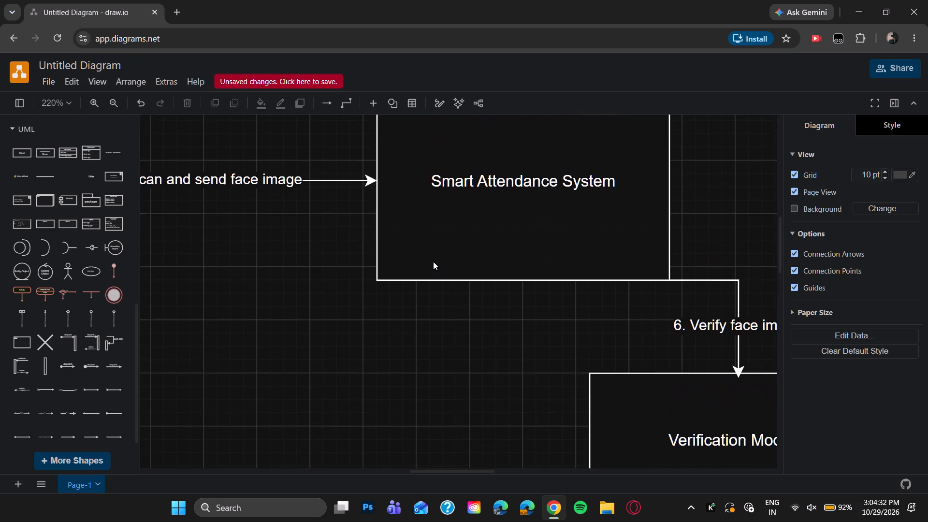
scroll(433, 261, up, 1)
scroll(433, 261, down, 2)
scroll(433, 261, right, 3)
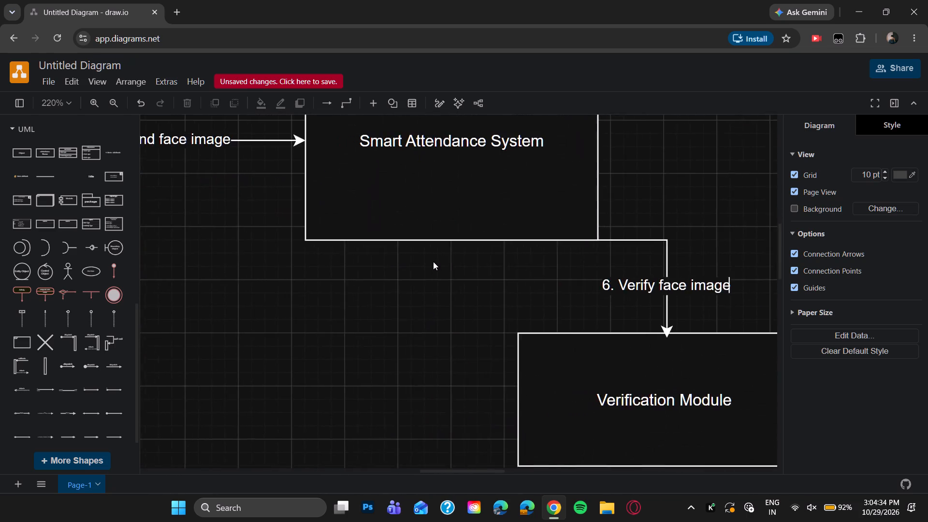
scroll(433, 261, right, 1)
scroll(433, 261, up, 1)
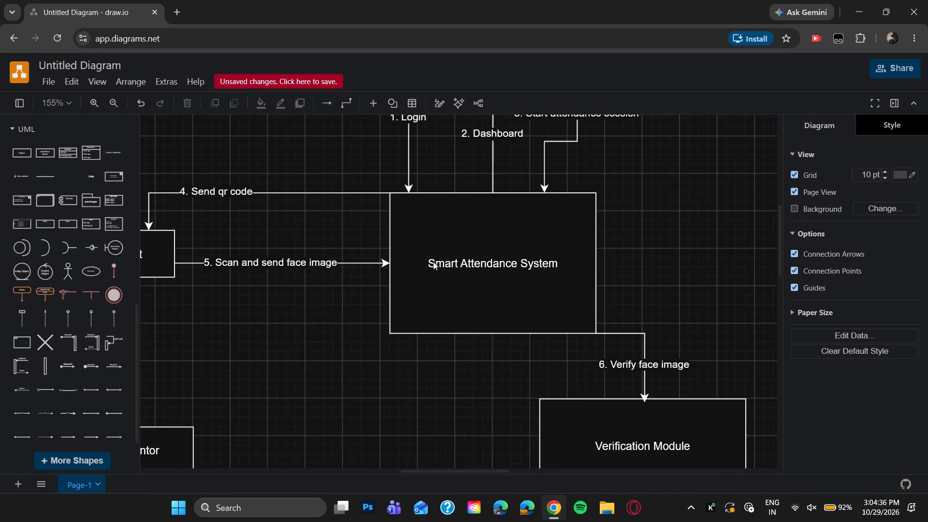
scroll(433, 261, up, 1)
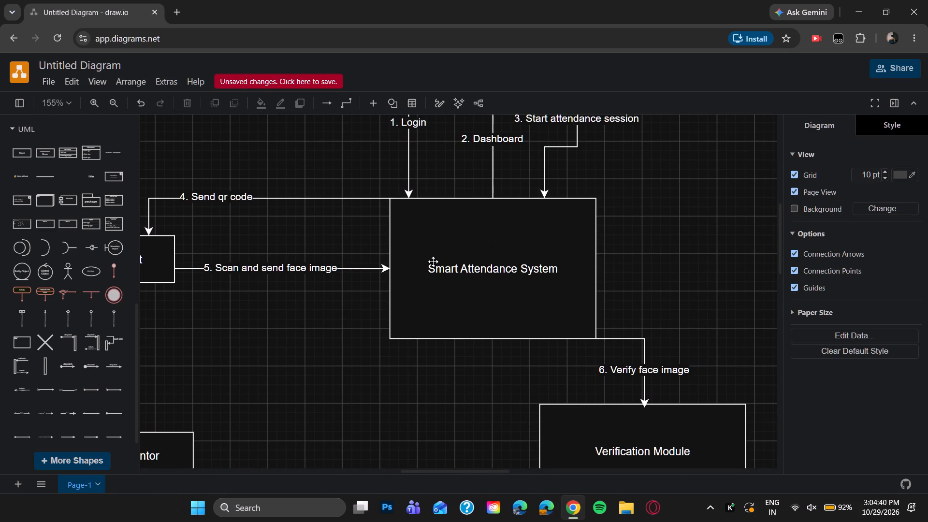
scroll(433, 261, down, 2)
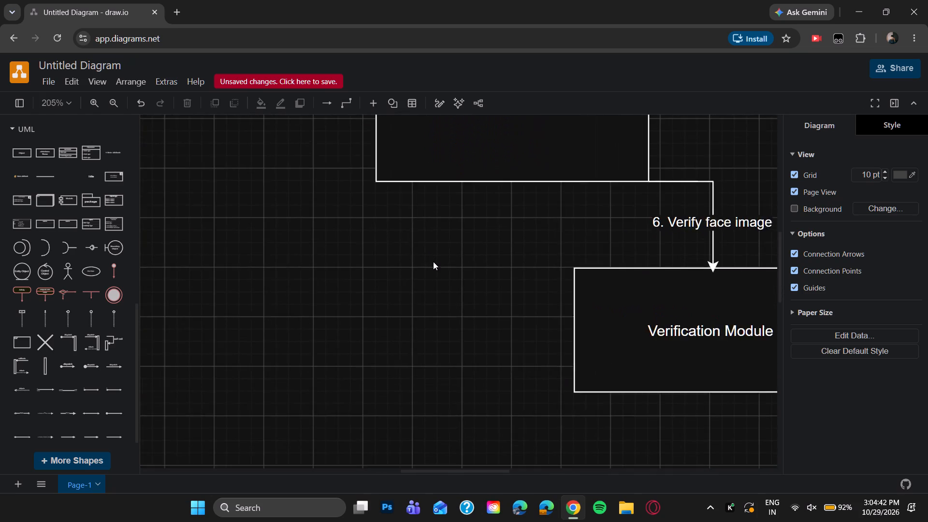
scroll(433, 261, up, 1)
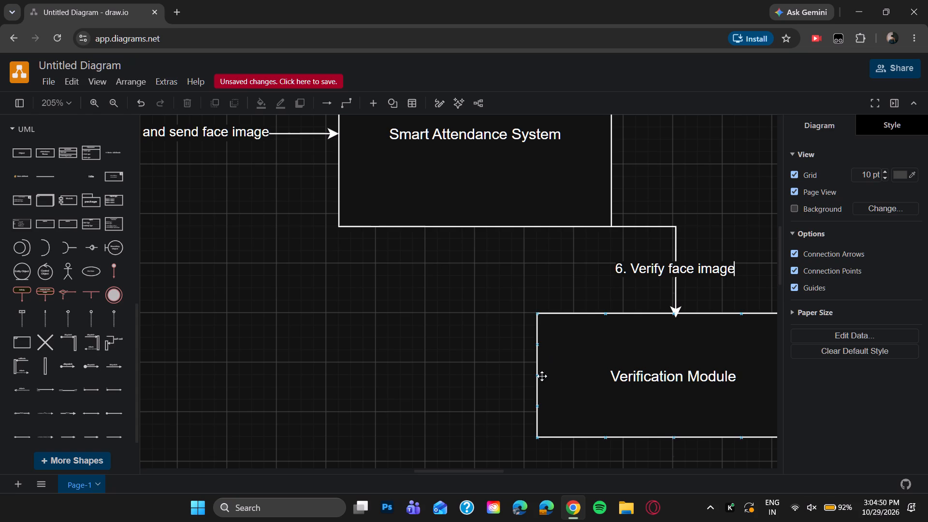
drag(522, 371, 435, 230)
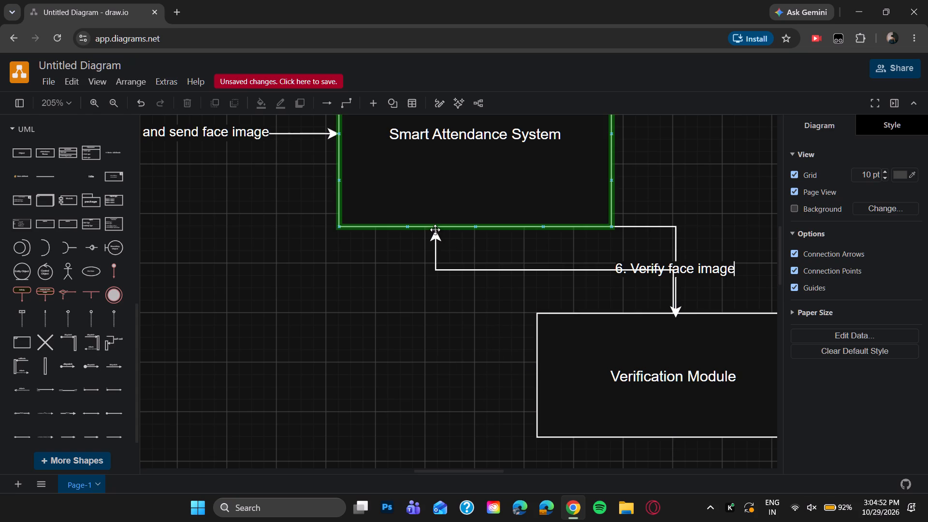
drag(435, 230, 411, 229)
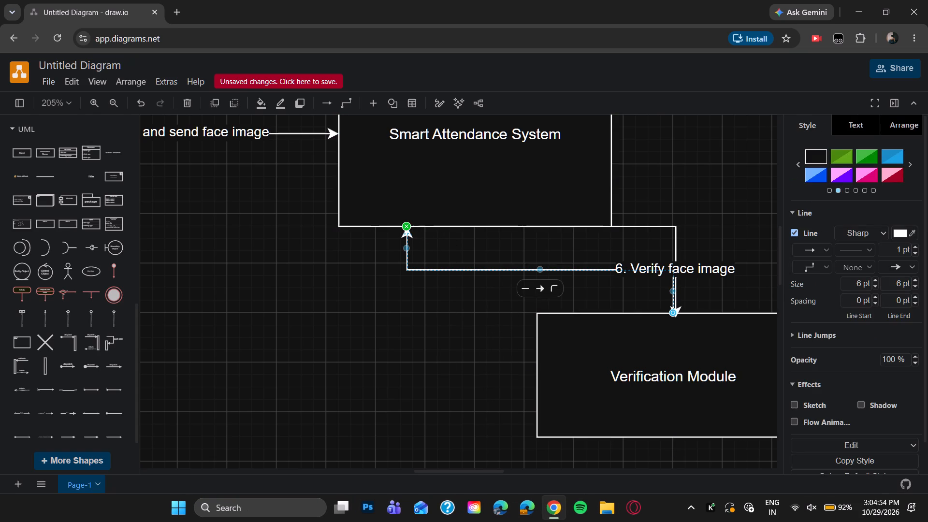
drag(542, 272, 522, 378)
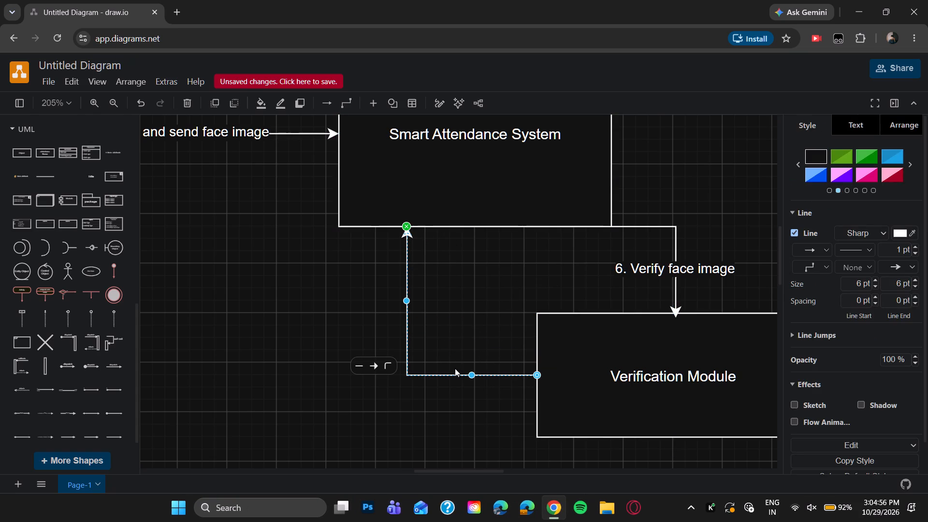
Label the arrow from Verification Module back to Smart Attendance System as "7. Approved/rejected".
double_click(466, 374)
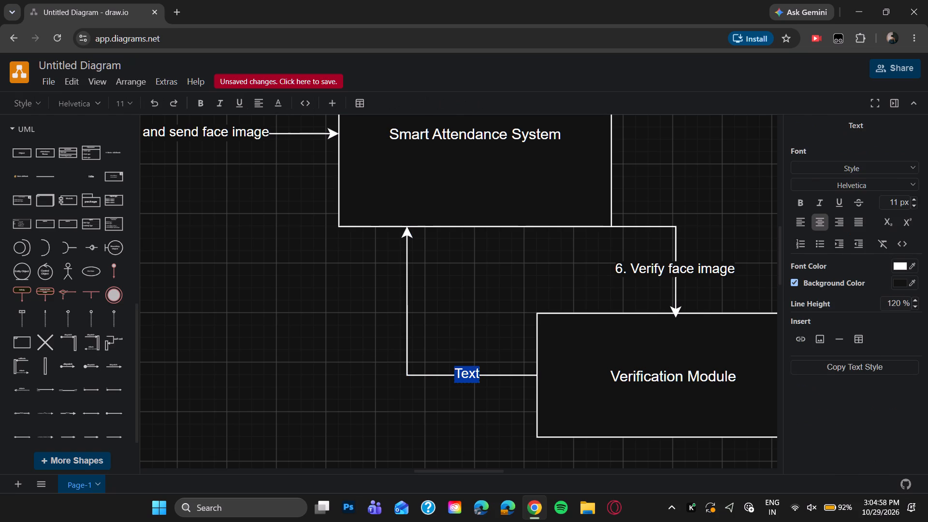
key(7)
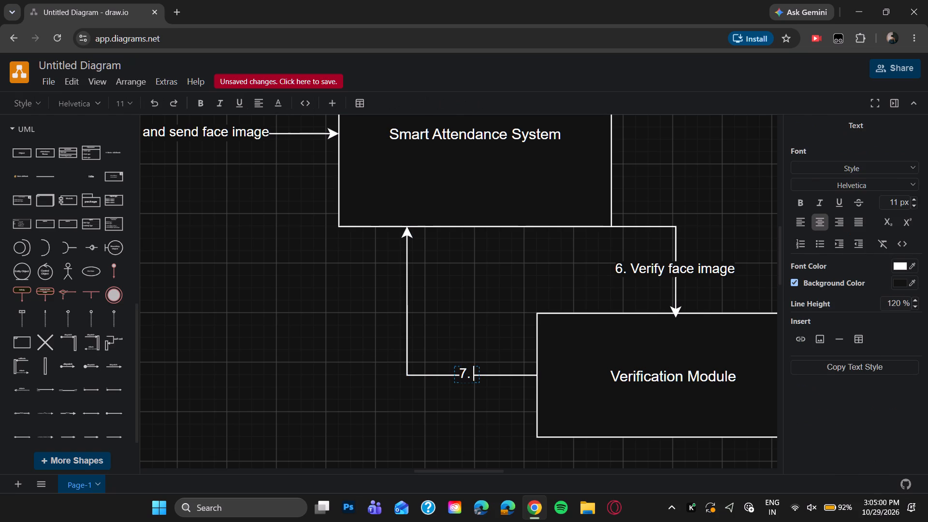
text(APP)
text(pproved/)
text(rejected)
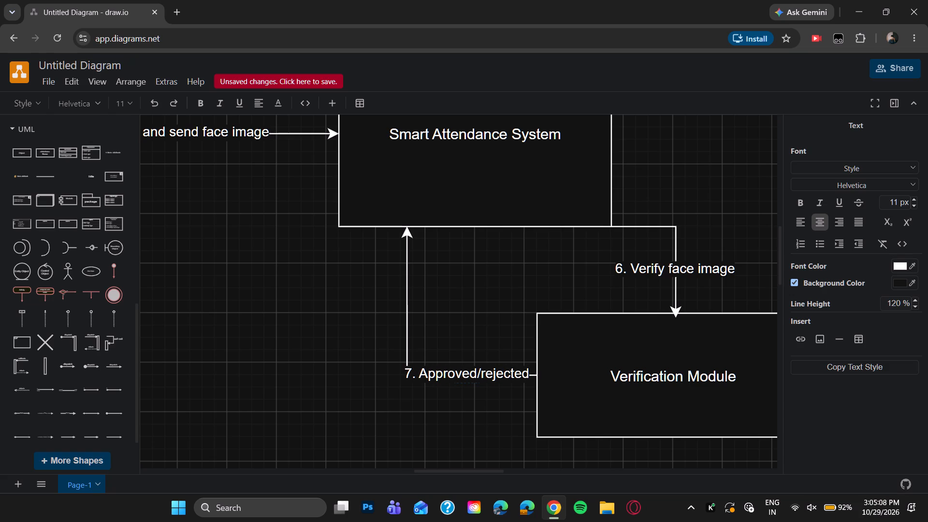
click(466, 308)
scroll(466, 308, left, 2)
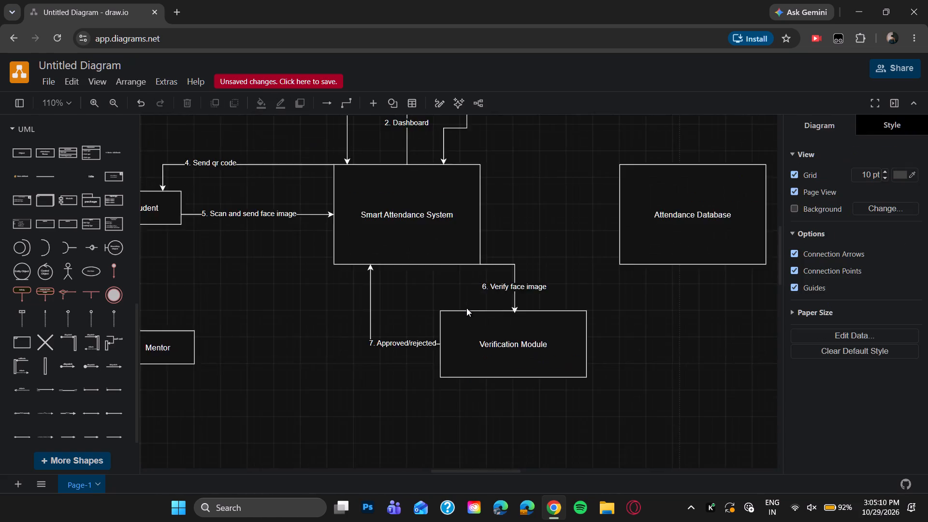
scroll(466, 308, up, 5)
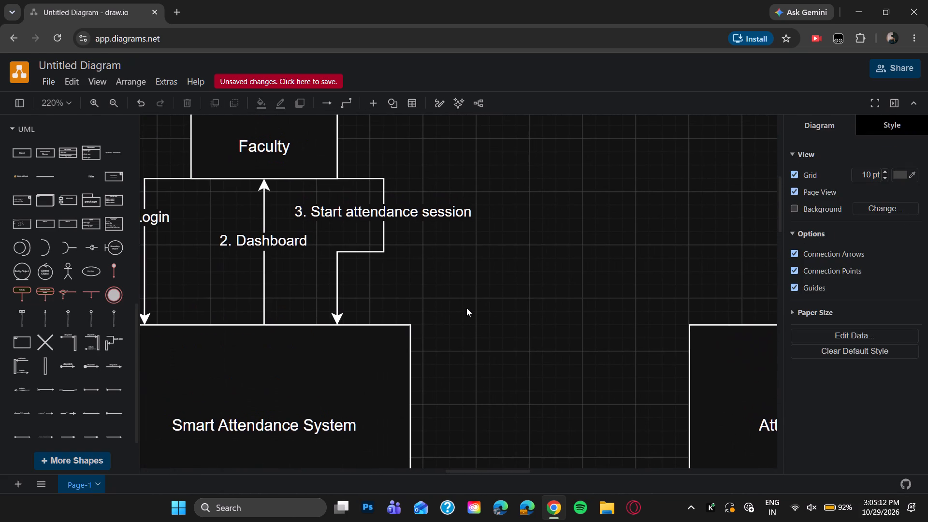
Connect the upper part of Smart Attendance System's right edge to Attendance Database's left edge with a straight level arrow.
scroll(546, 394, down, 2)
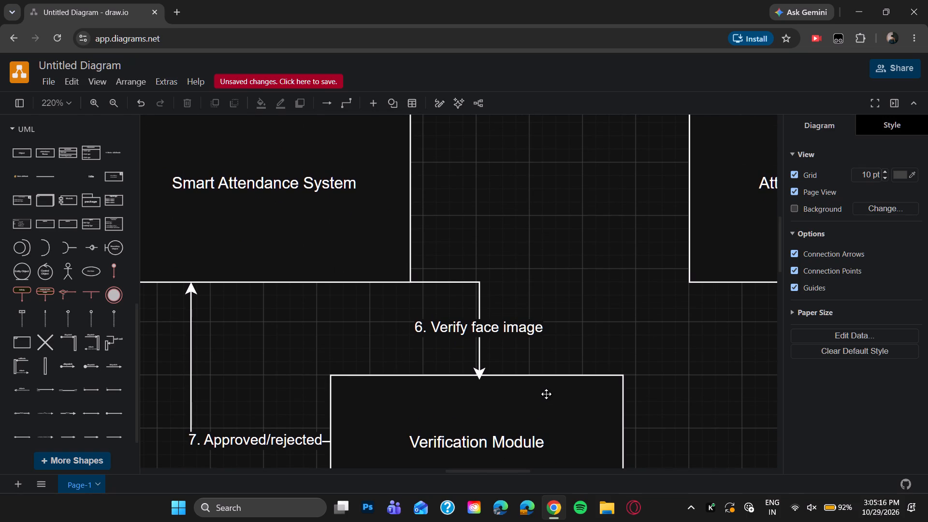
scroll(546, 394, up, 1)
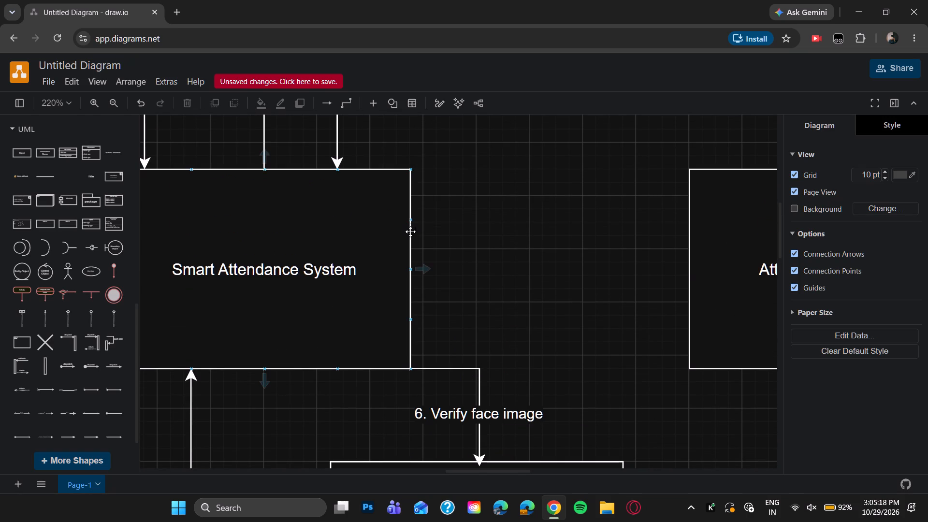
drag(411, 219, 689, 201)
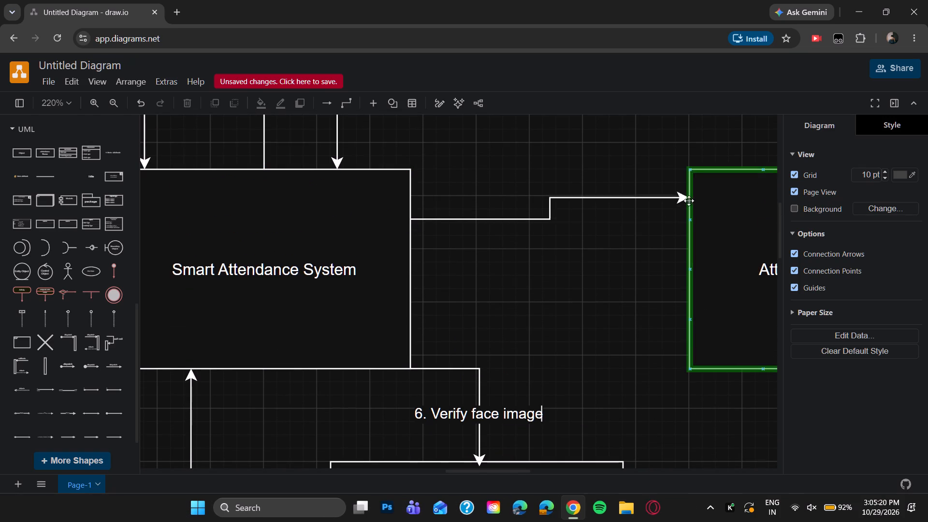
drag(689, 201, 689, 222)
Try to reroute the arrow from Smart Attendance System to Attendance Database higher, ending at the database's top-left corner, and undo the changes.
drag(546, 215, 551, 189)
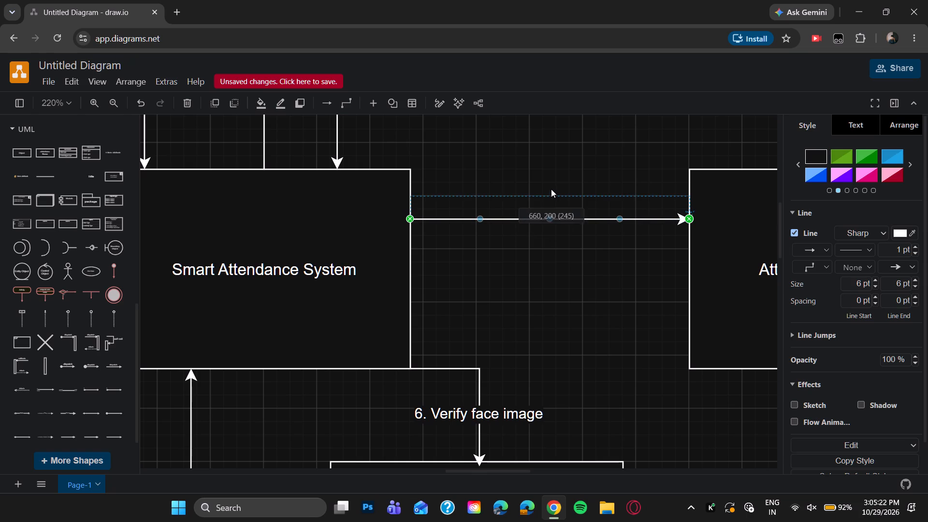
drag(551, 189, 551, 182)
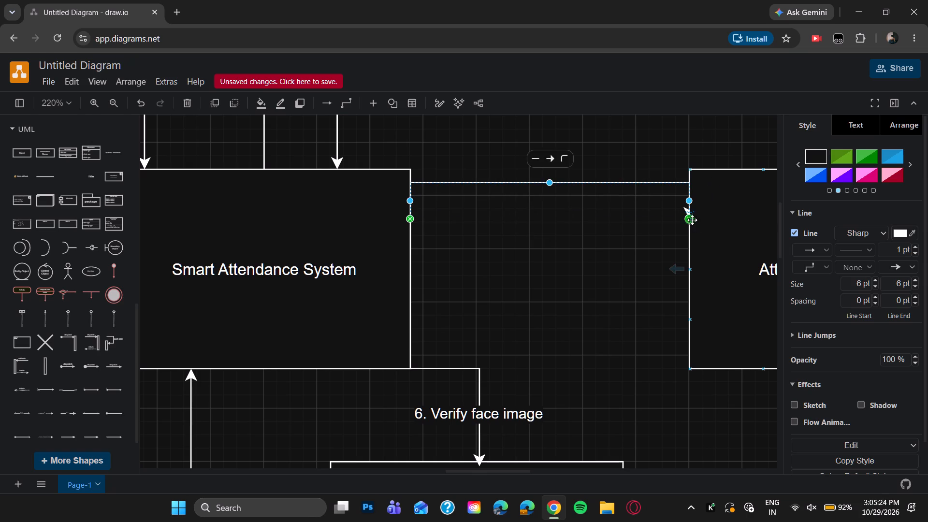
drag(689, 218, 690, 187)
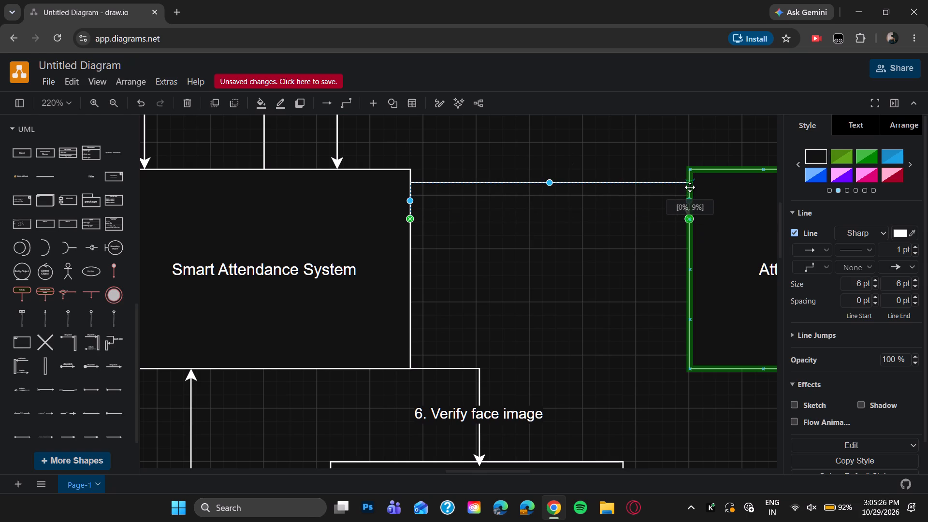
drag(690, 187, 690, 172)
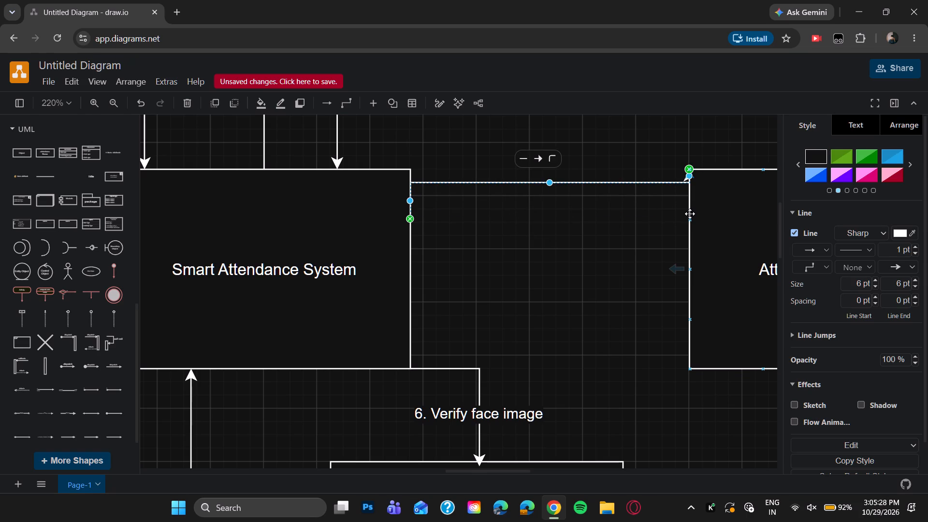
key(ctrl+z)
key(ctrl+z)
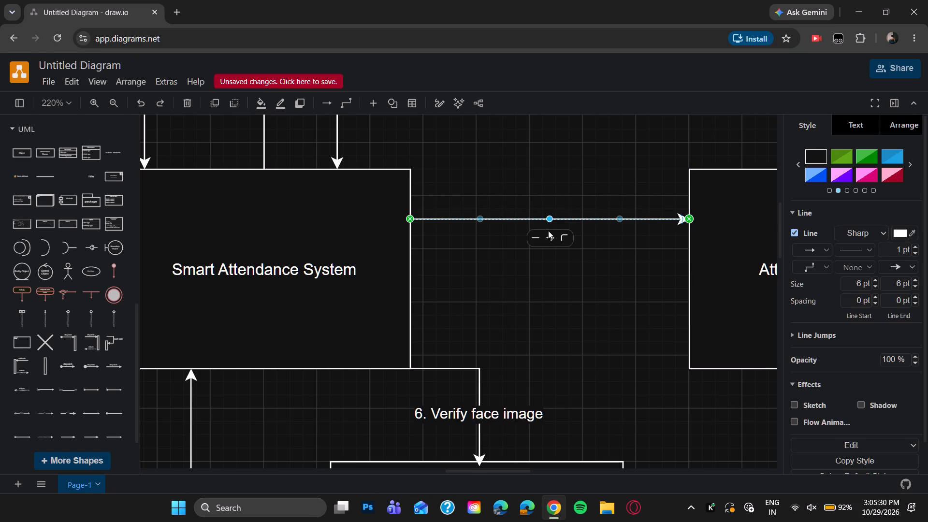
Label the arrow from Smart Attendance System to Attendance Database as "8. If approve, Store attendance".
double_click(549, 220)
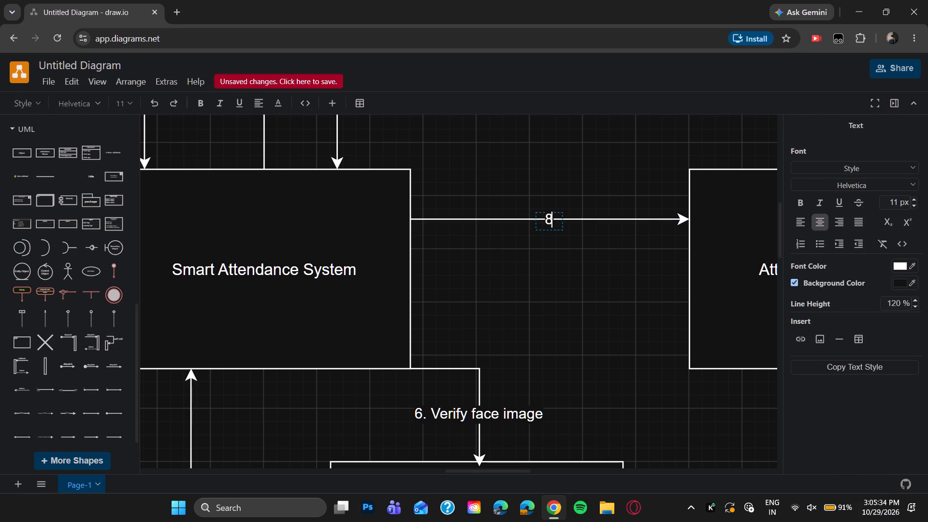
key(BackSpace)
text(f)
key(space)
text(approve)
key(space)
key(BackSpace)
text(,)
key(space)
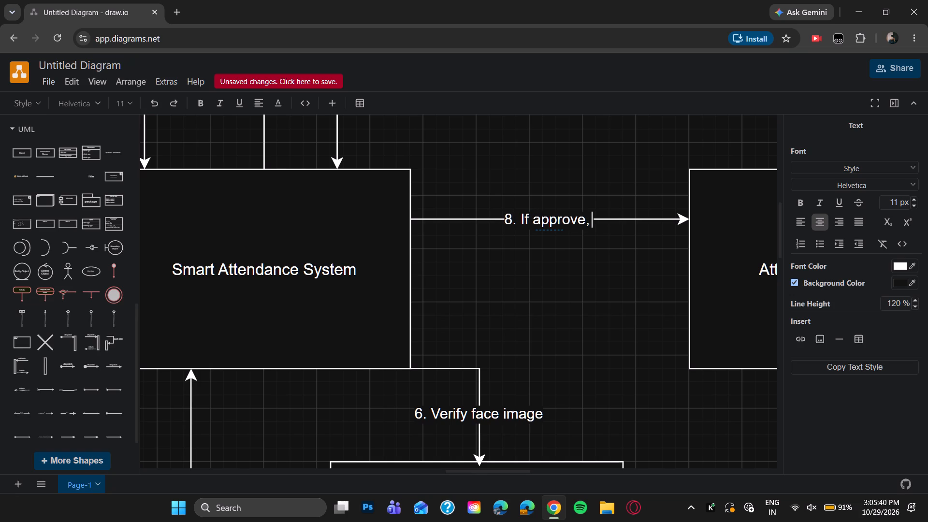
text(tore)
key(space)
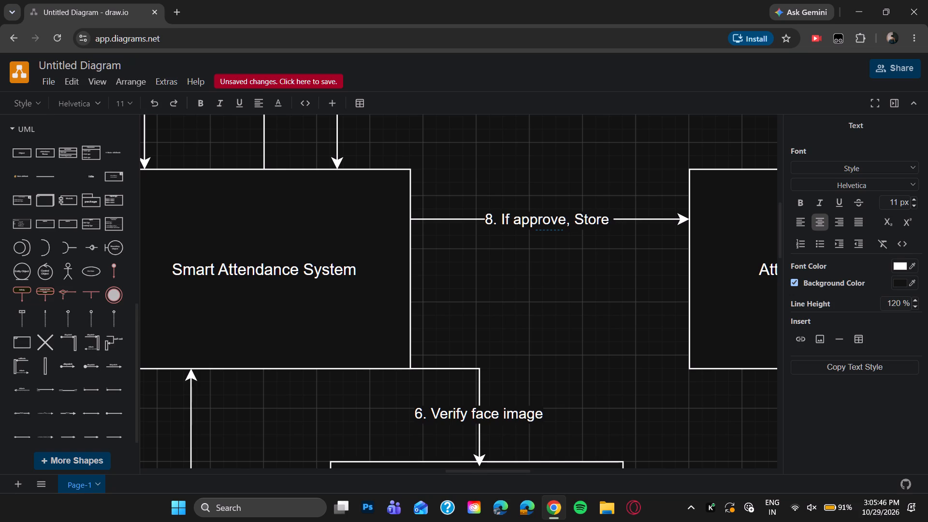
text(att)
text(endance)
key(space)
key(BackSpace)
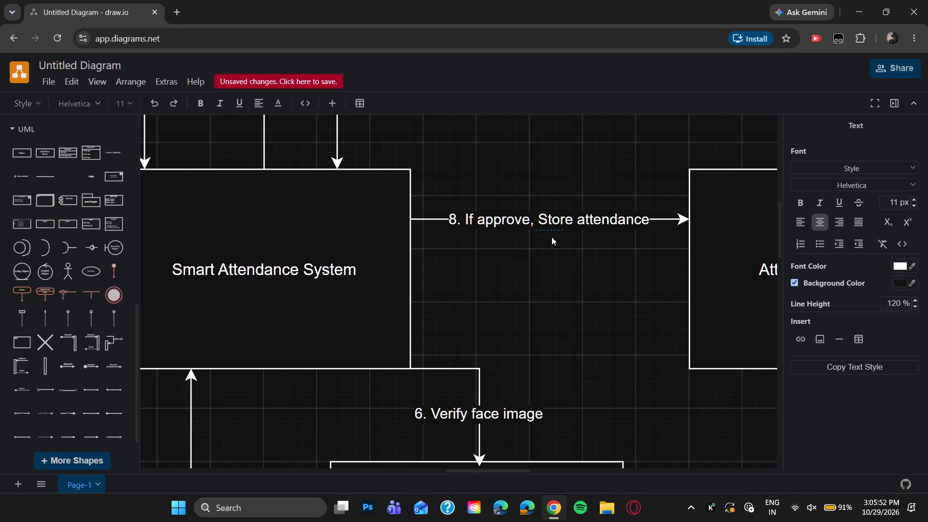
click(553, 255)
Connect the lower part of Smart Attendance System's left edge to Student's bottom-right corner with an L-shaped arrow.
scroll(575, 279, right, 5)
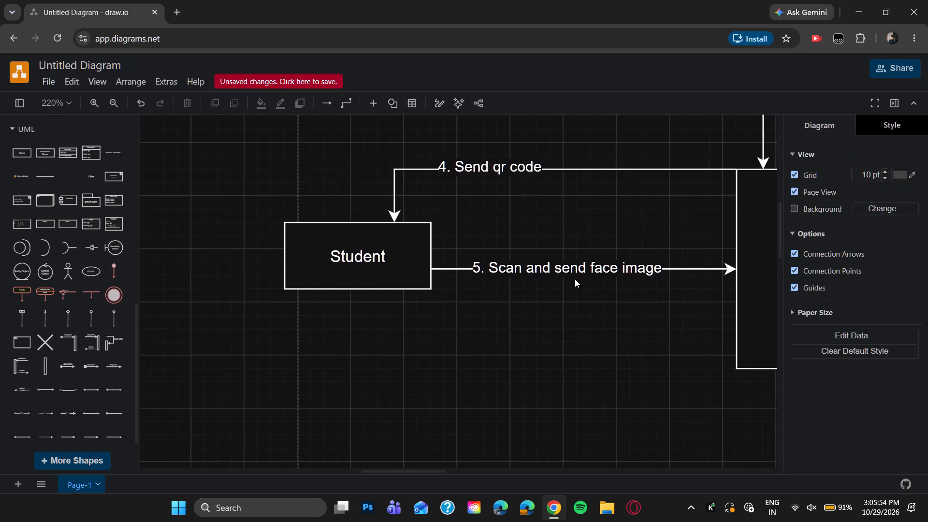
scroll(575, 279, down, 1)
scroll(672, 267, left, 1)
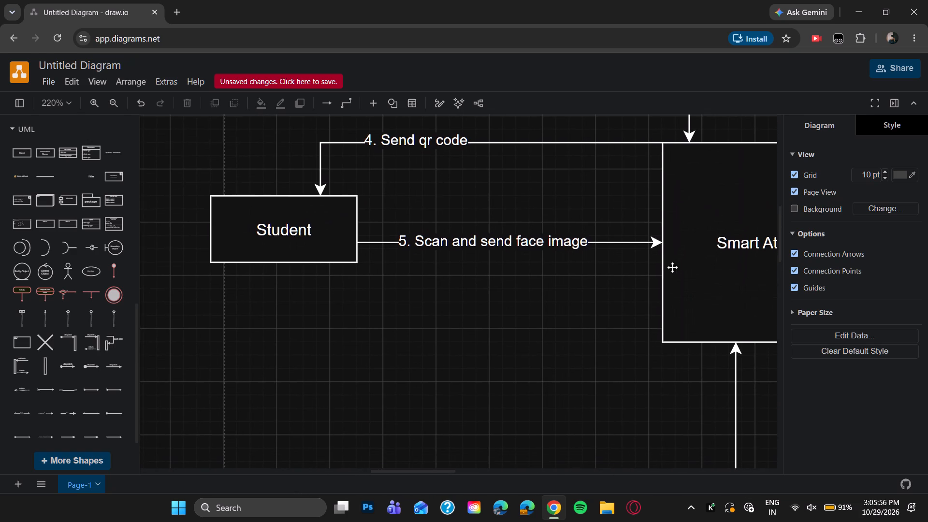
drag(663, 292, 342, 277)
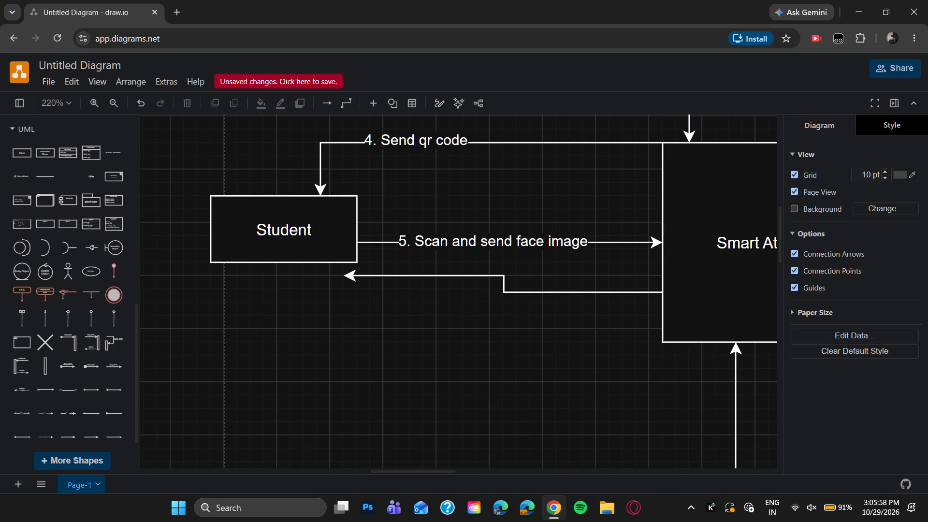
drag(342, 277, 357, 263)
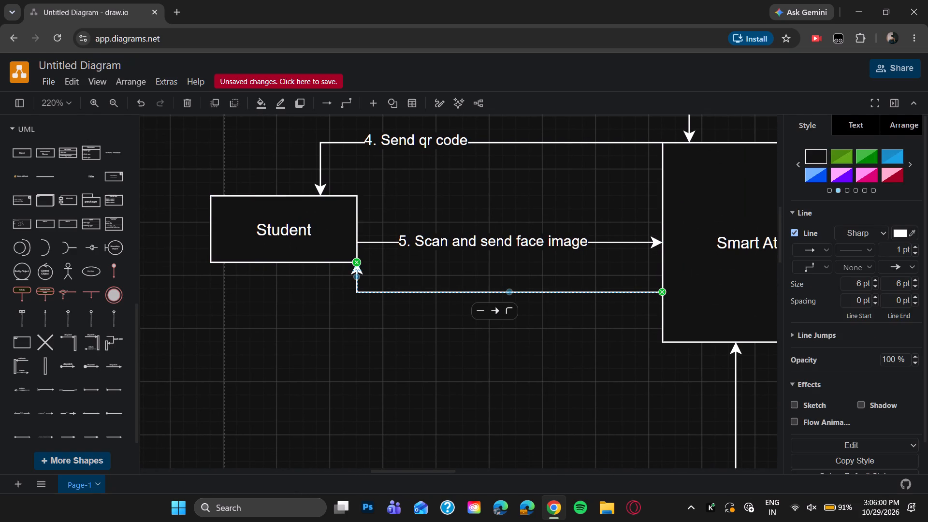
Label the lower arrow from Smart Attendance System to Student as "9. If rejected send notification.".
double_click(507, 293)
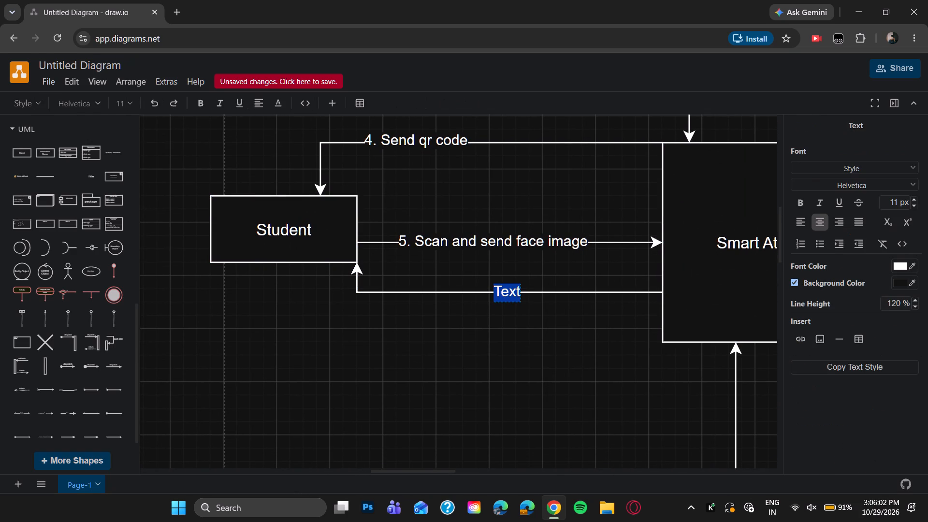
key(BackSpace)
key(BackSpace)
scroll(507, 293, left, 7)
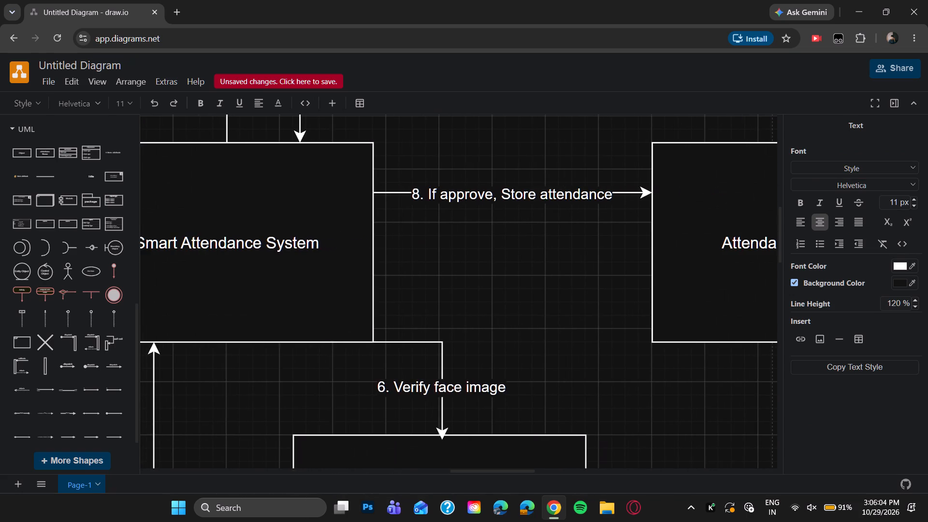
scroll(507, 293, right, 5)
scroll(545, 302, right, 1)
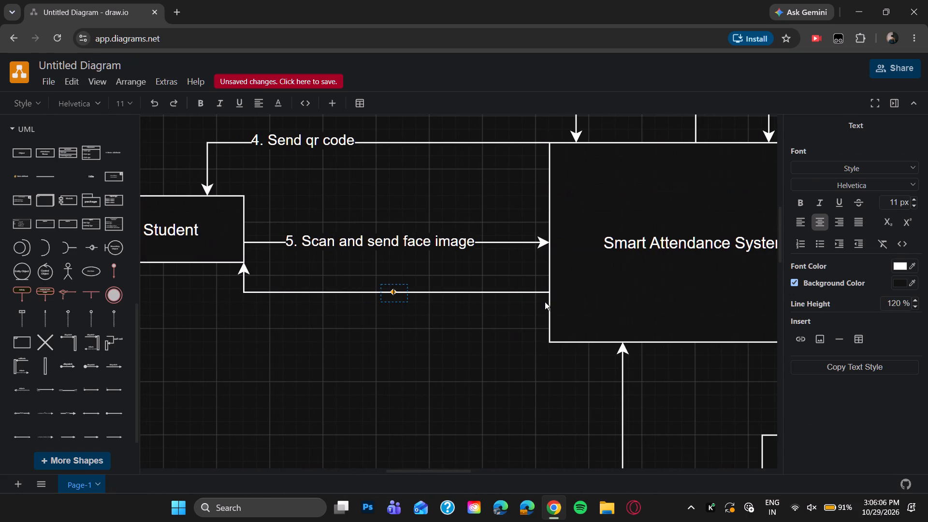
text(9.)
key(space)
text(if)
key(space)
key(BackSpace)
key(BackSpace)
text(f re)
text(jected sent)
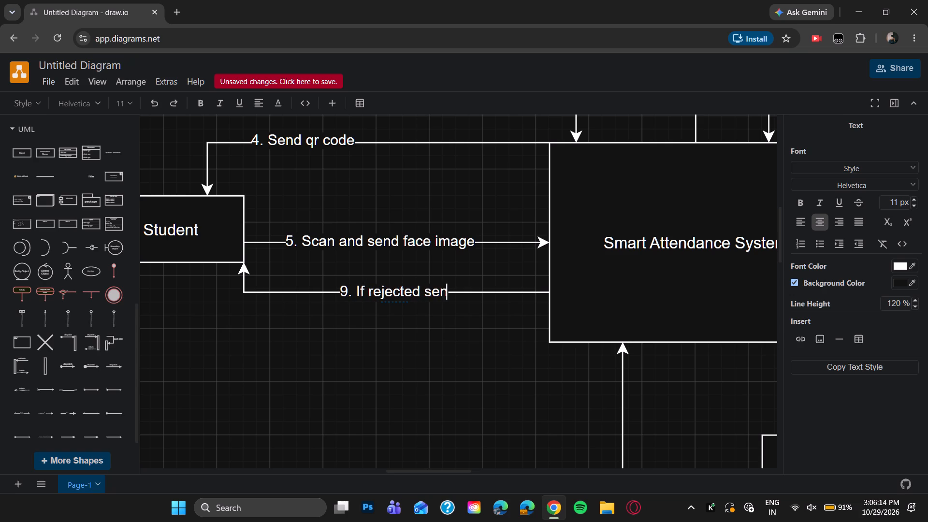
key(space)
key(BackSpace)
key(BackSpace)
text(d)
key(space)
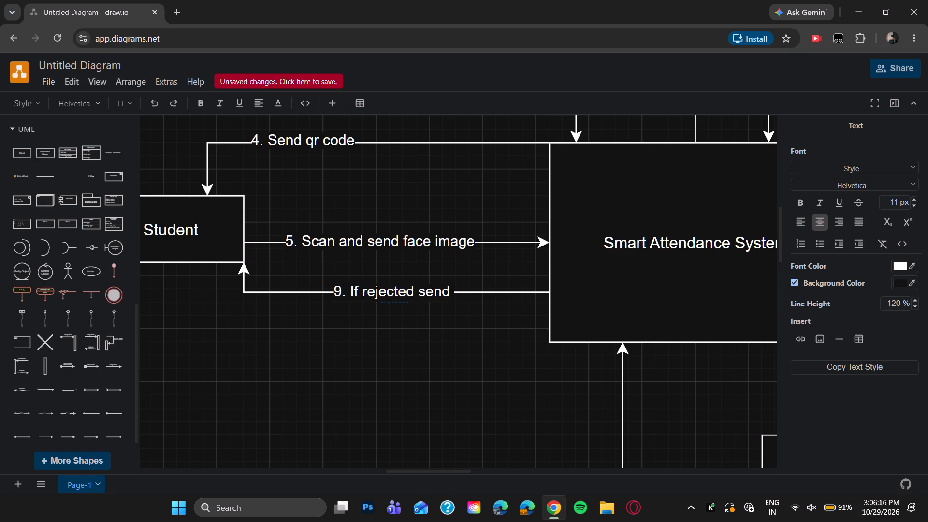
text(notification)
key(space)
key(BackSpace)
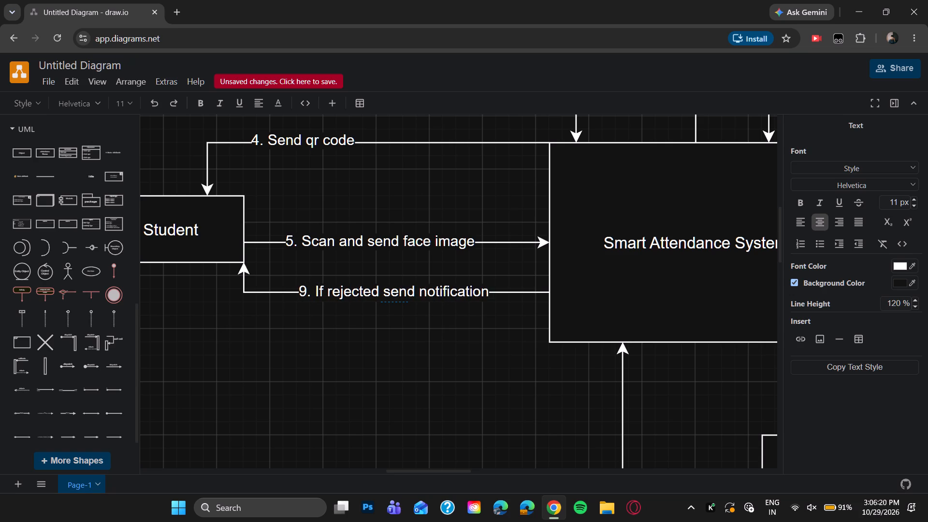
key(period)
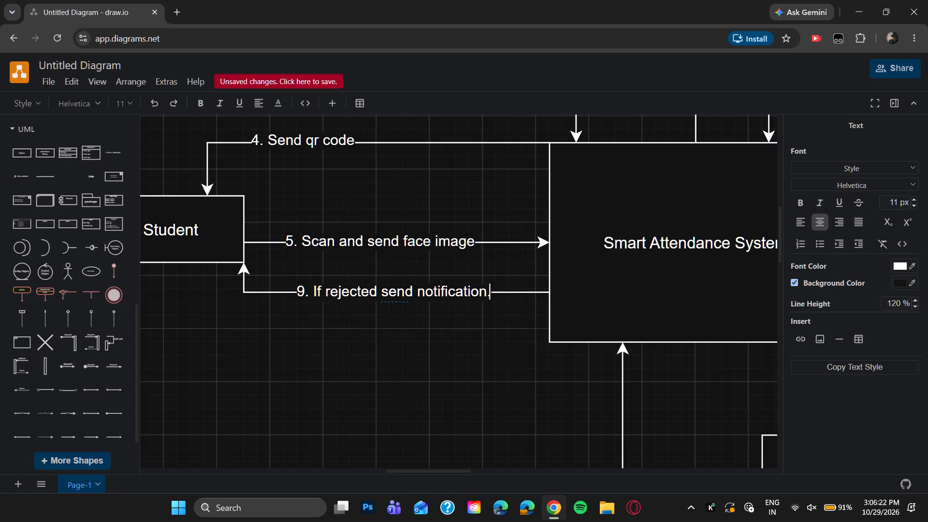
Look over the whole diagram to check the existing boxes, arrows and labels around Smart Attendance System.
scroll(545, 302, down, 2)
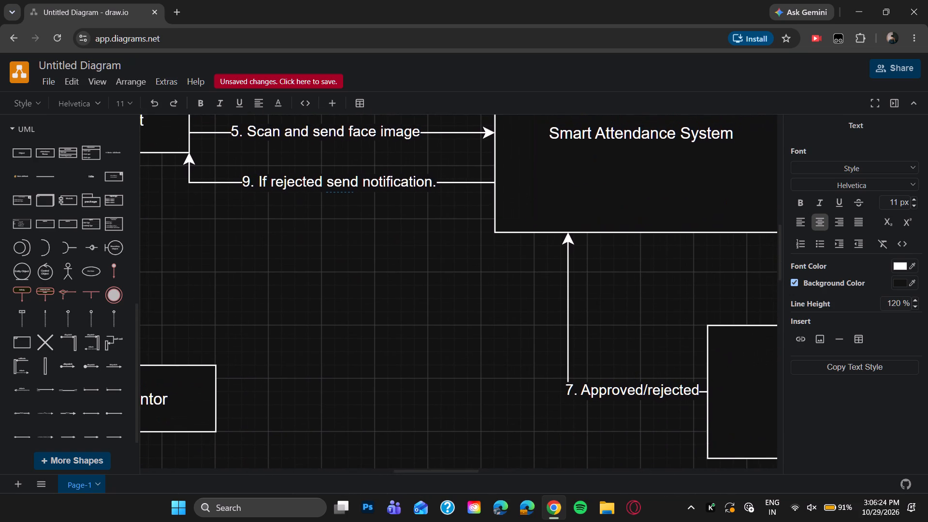
scroll(545, 302, up, 5)
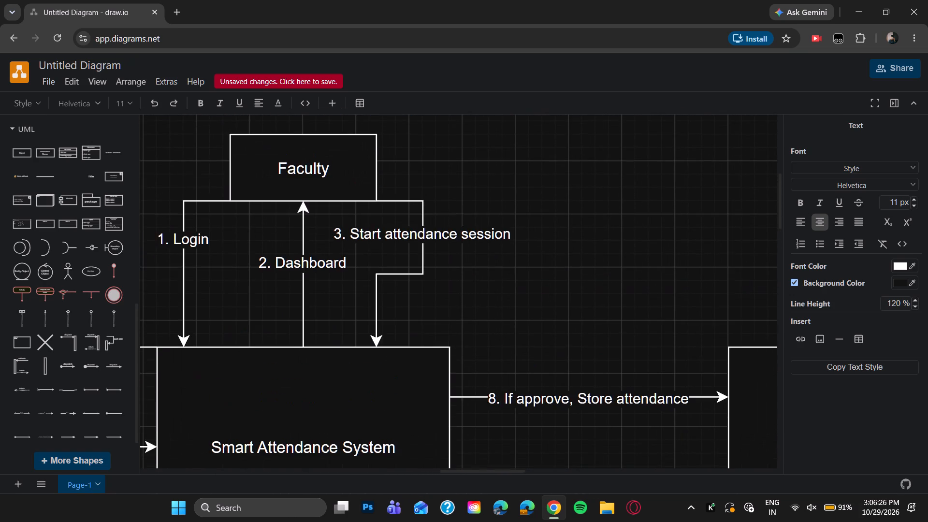
scroll(545, 302, right, 4)
scroll(545, 302, up, 2)
scroll(545, 302, left, 2)
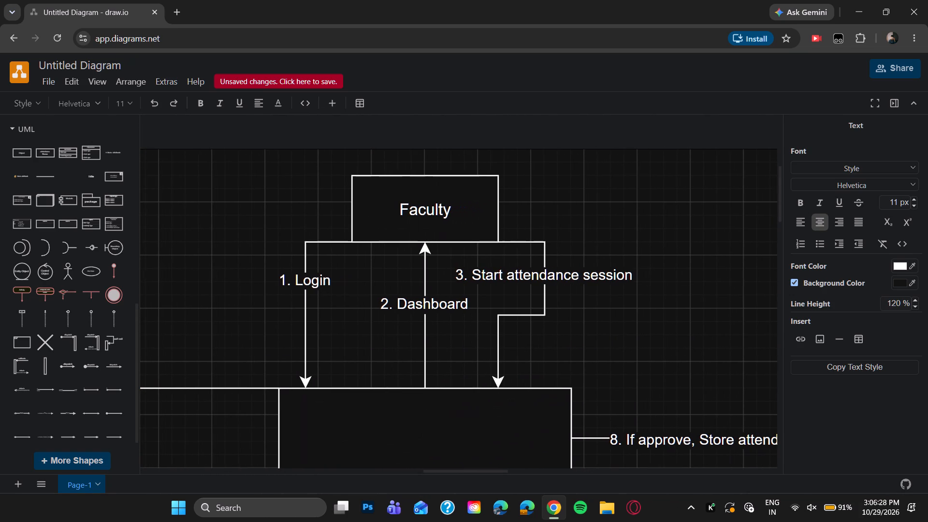
scroll(539, 251, down, 5)
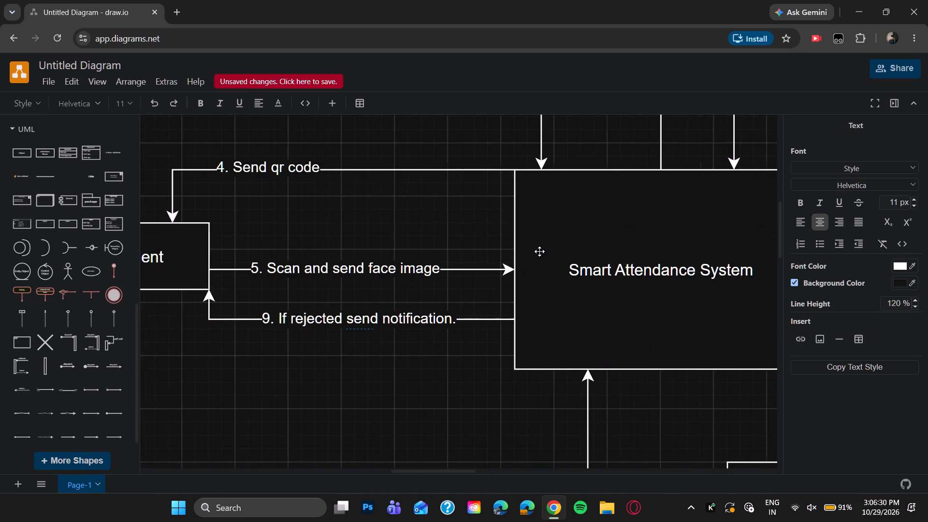
scroll(539, 251, left, 1)
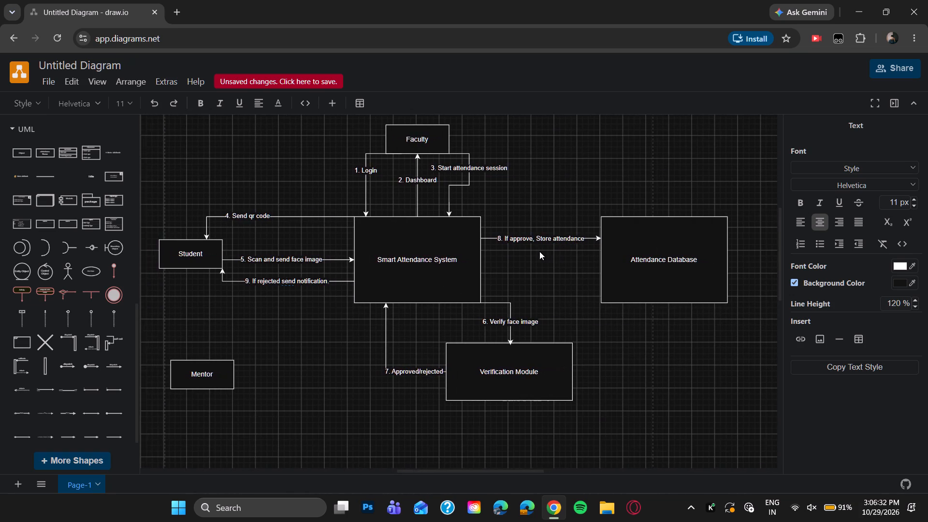
scroll(539, 251, left, 2)
Connect the lower part of Smart Attendance System's right edge to Attendance Database's left edge with a second straight level arrow.
scroll(539, 251, right, 3)
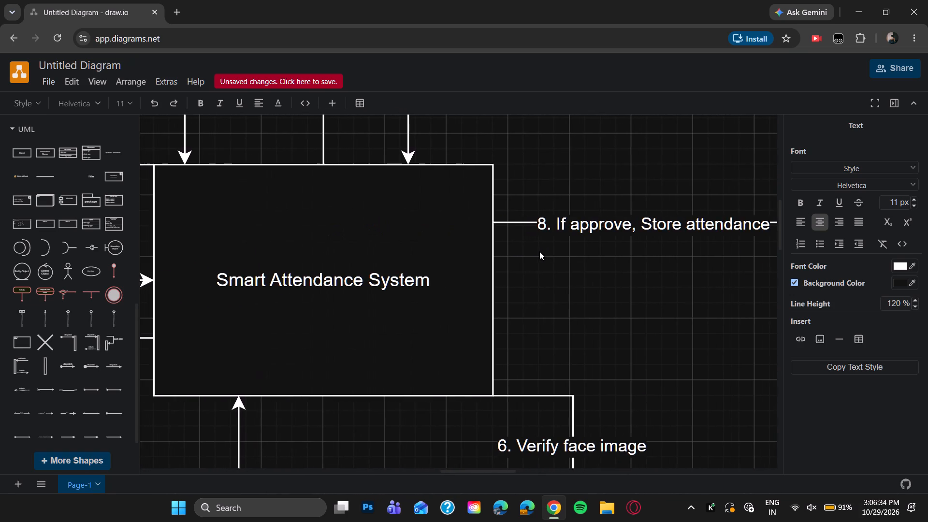
scroll(539, 251, left, 2)
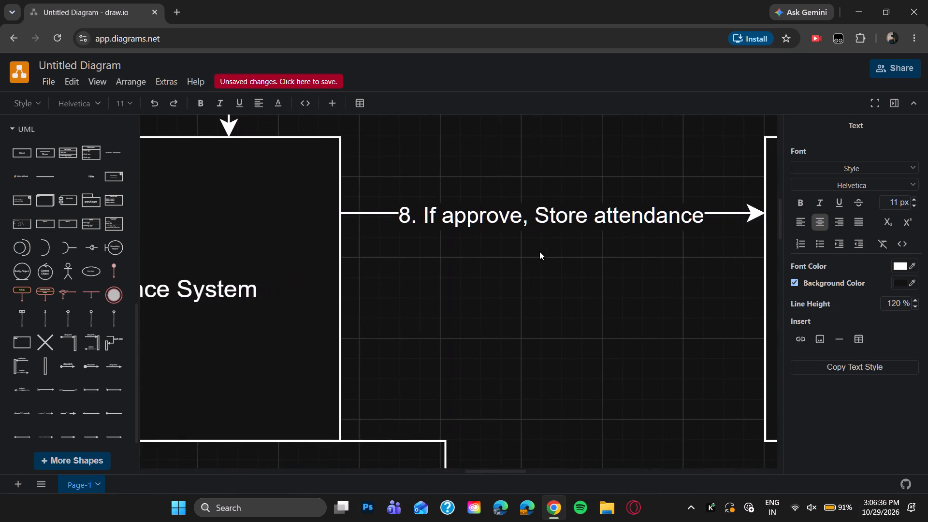
scroll(539, 251, left, 1)
scroll(539, 251, down, 1)
scroll(539, 251, left, 1)
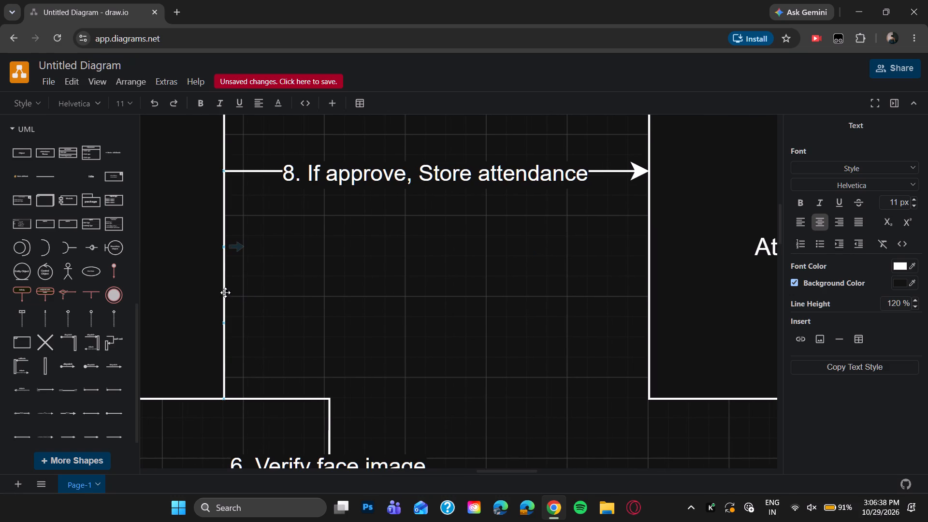
drag(225, 323, 653, 336)
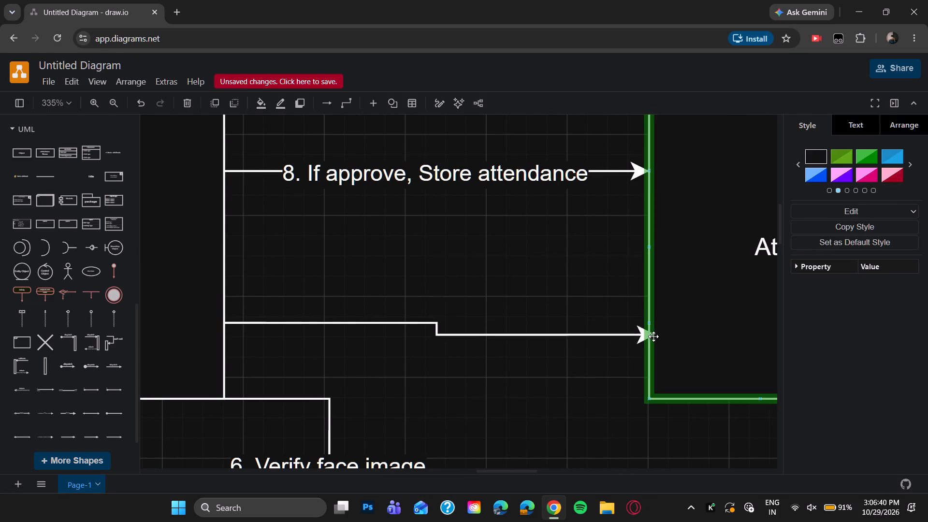
drag(653, 336, 650, 325)
Label the lower arrow from Smart Attendance System to Attendance Database "10. Request attendance record and percentage", breaking the line before "and percentage".
double_click(446, 319)
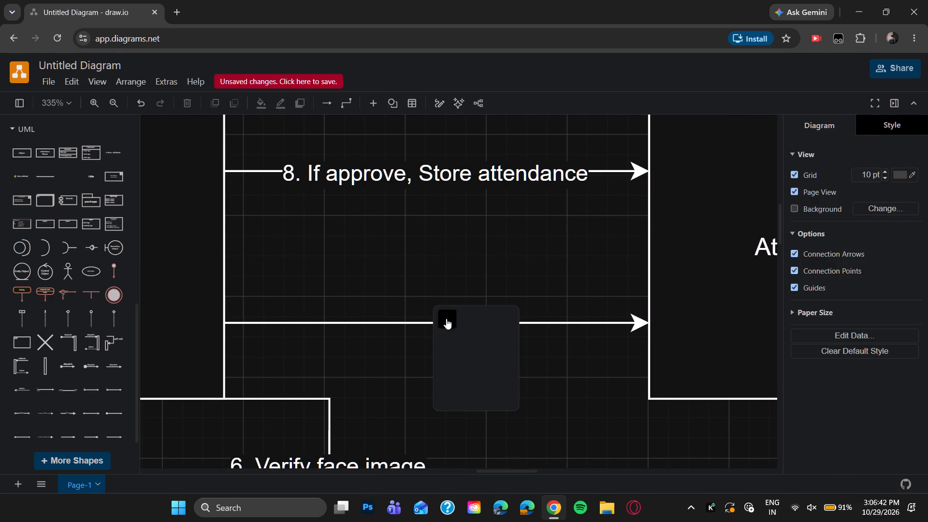
triple_click(419, 324)
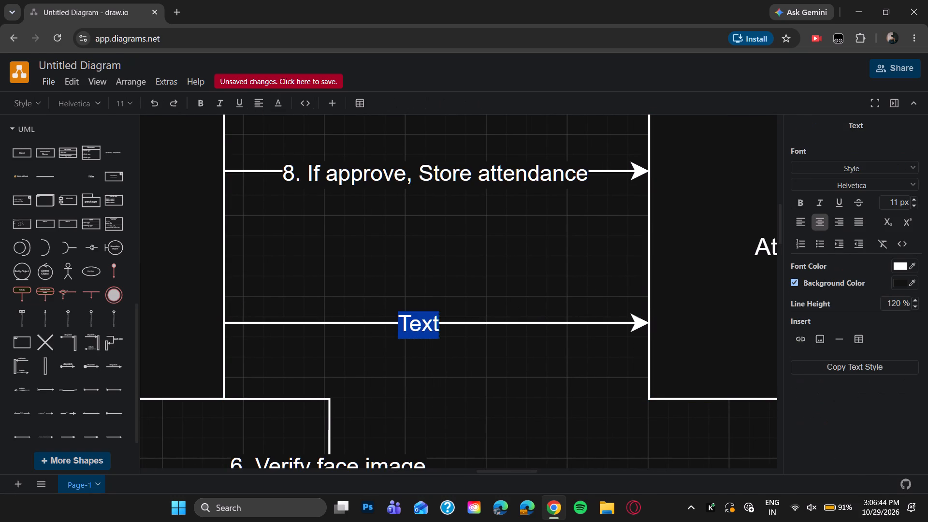
text(10.)
key(space)
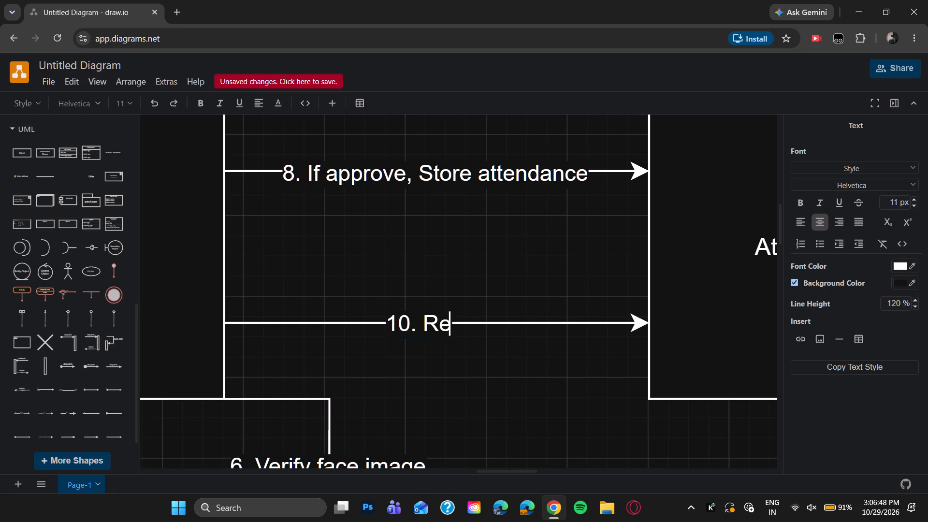
text(quest)
key(space)
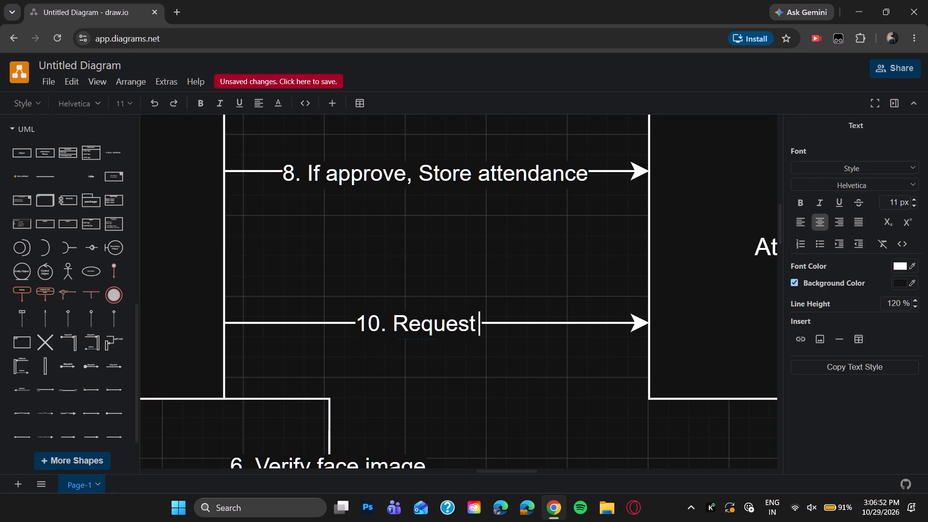
text(attendance recod)
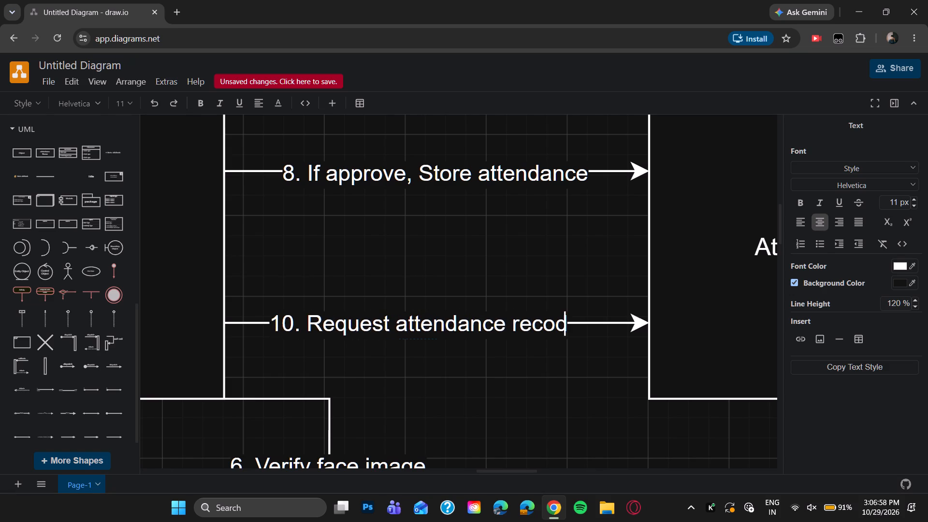
key(BackSpace)
text(rd)
key(Return)
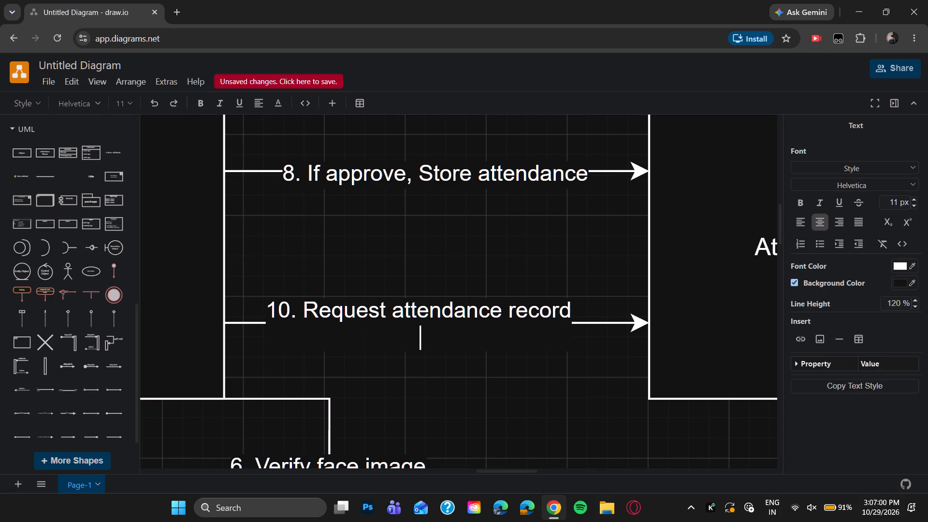
text(and)
key(space)
text(per)
text(centage)
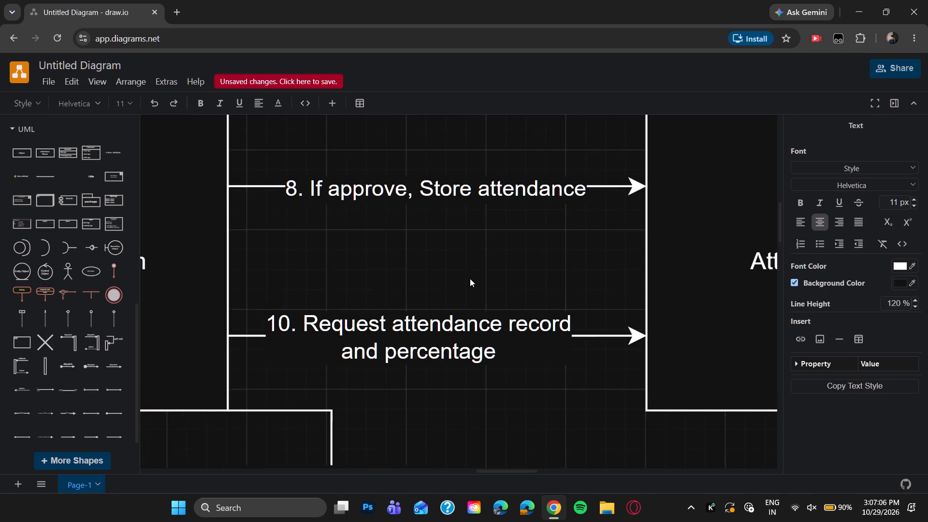
scroll(470, 278, down, 1)
click(530, 340)
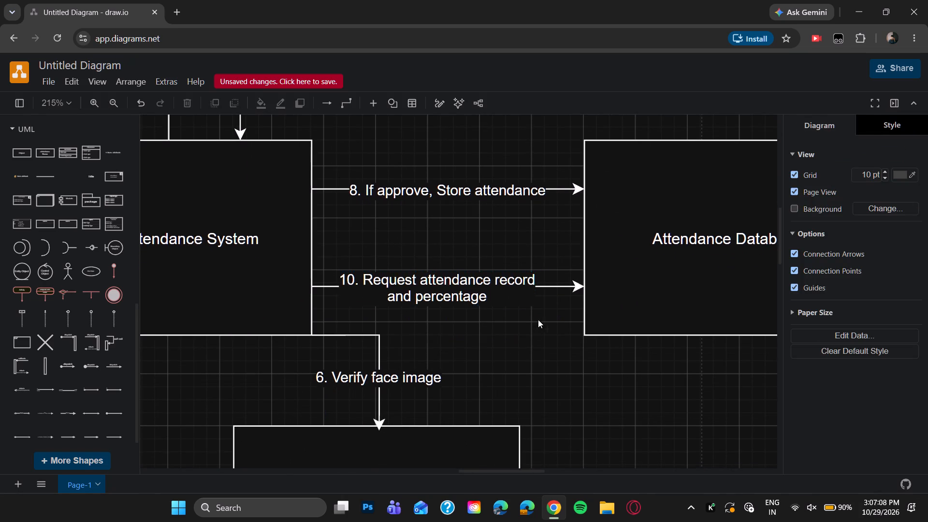
Connect the middle of Attendance Database's left edge to the middle of Smart Attendance System's right edge with a straight return arrow.
scroll(538, 319, up, 1)
drag(566, 271, 317, 275)
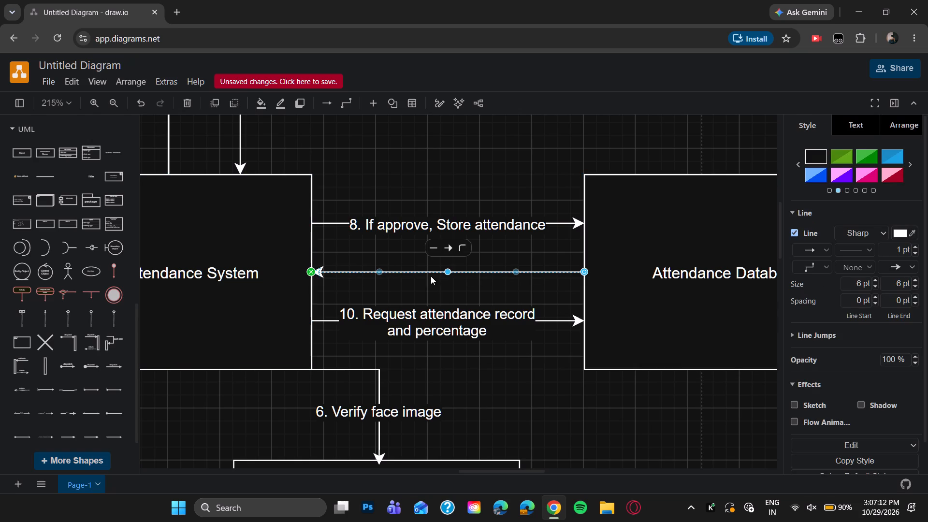
Label the return arrow from Attendance Database to Smart Attendance System, starting with the number "11.".
double_click(447, 268)
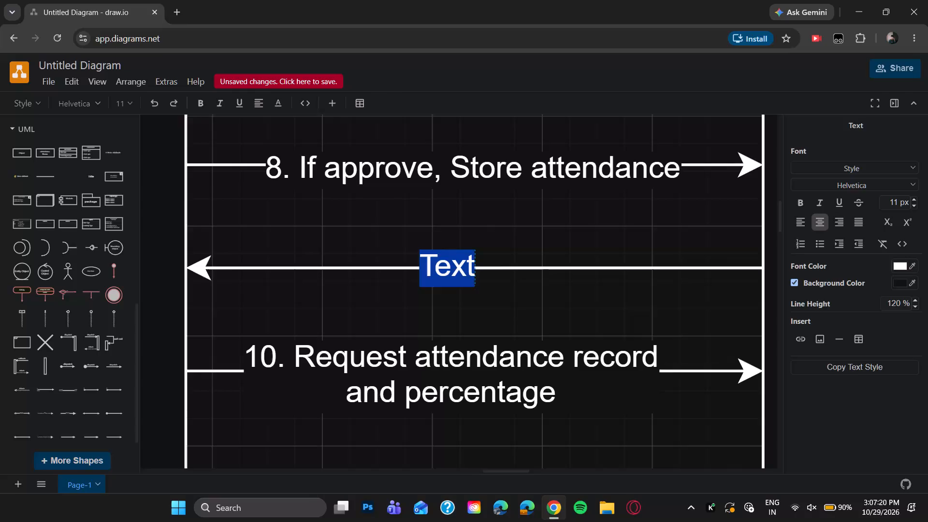
text(11.)
key(space)
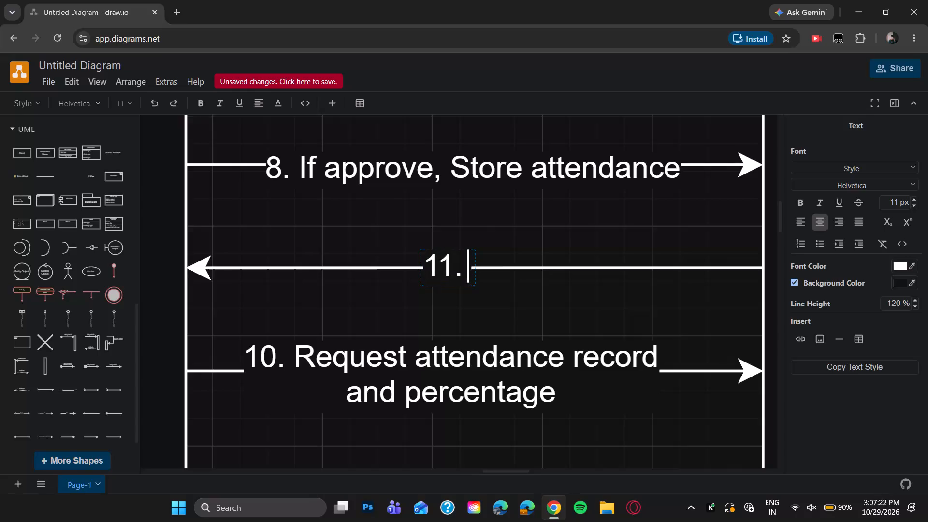
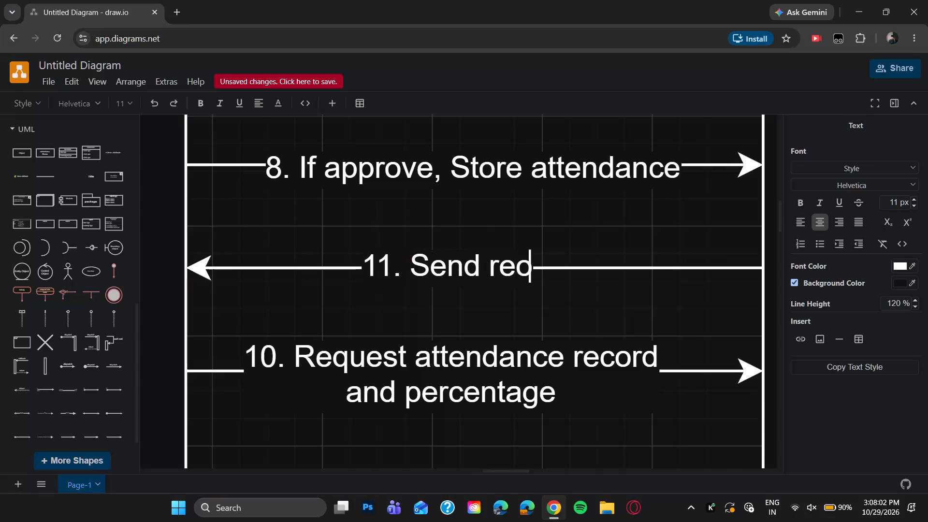
Complete the return arrow's label from Attendance Database as "11. Send record and percentage report", breaking the line before "report".
text(cord and perce)
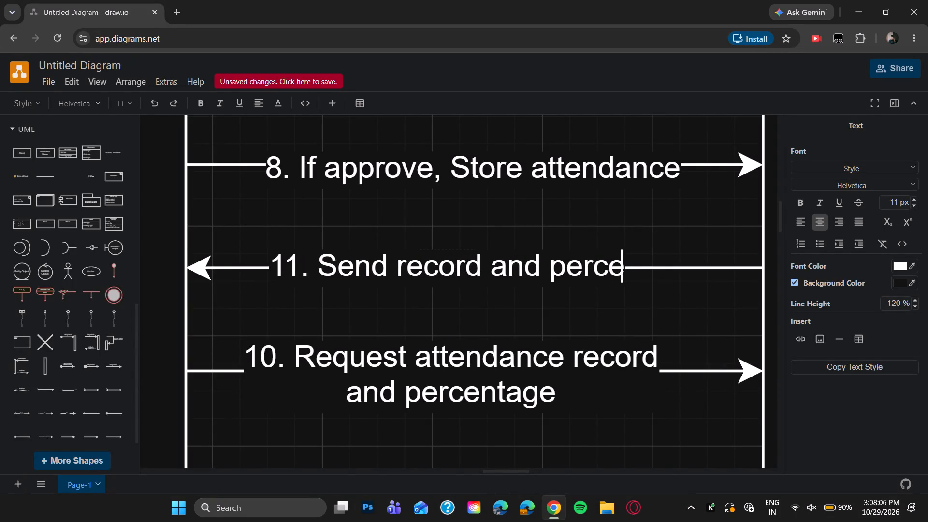
text(ntage)
key(Return)
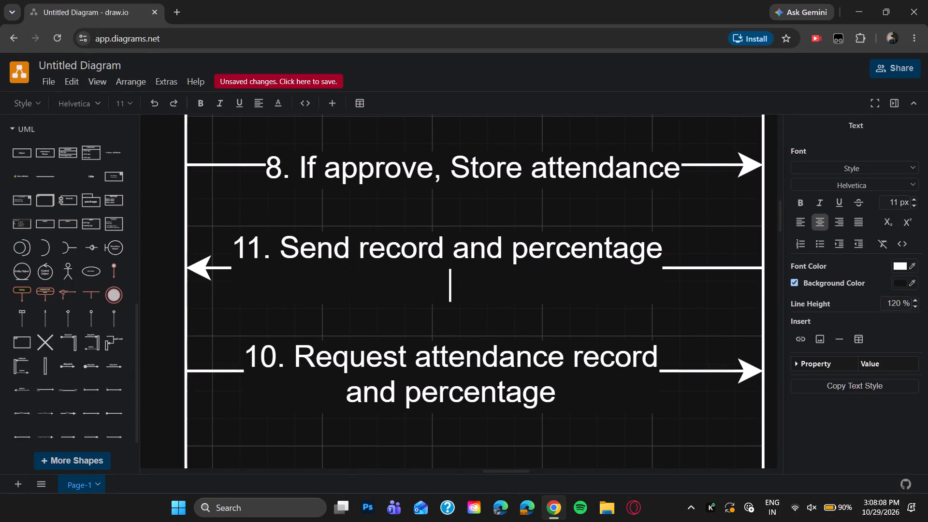
key(t)
key(BackSpace)
text(report)
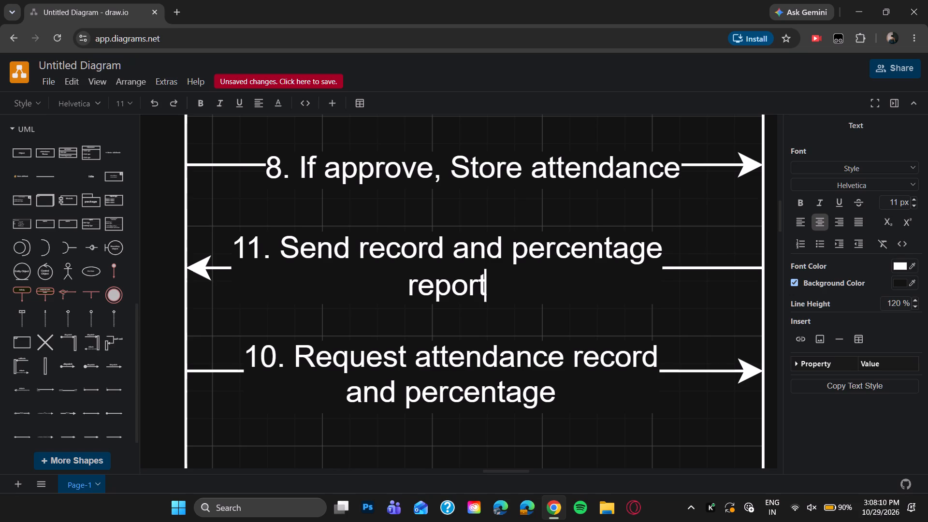
click(637, 435)
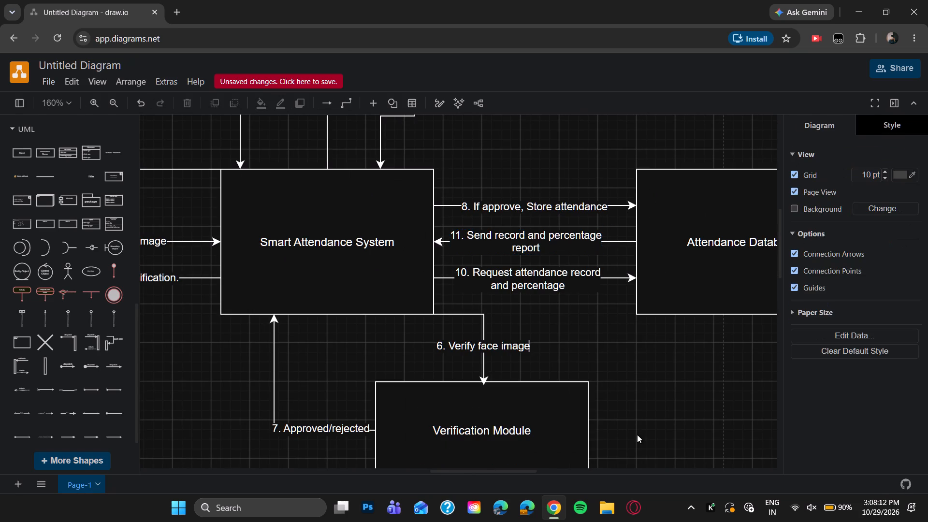
Connect Smart Attendance System's bottom-left corner to the middle of Mentor's right edge with a single-bend arrow going down and across.
scroll(637, 382, down, 1)
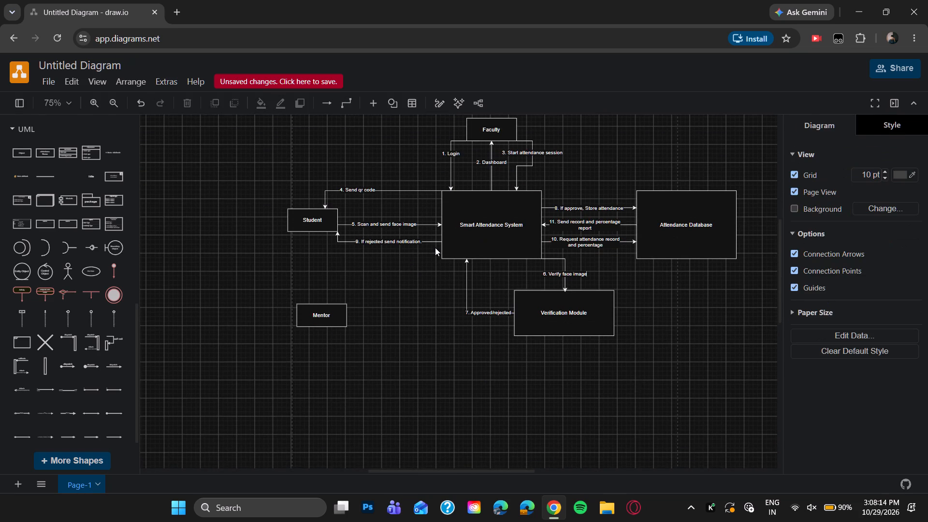
scroll(435, 247, right, 1)
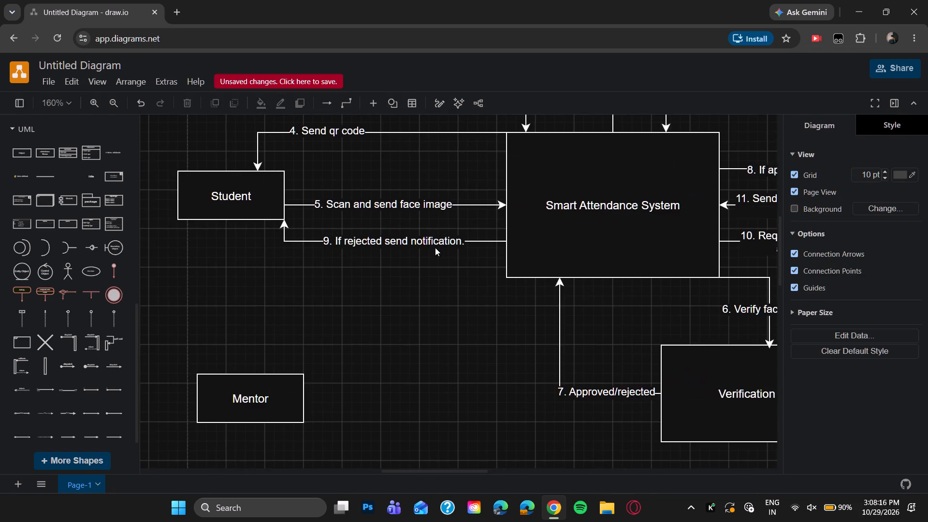
scroll(435, 247, down, 1)
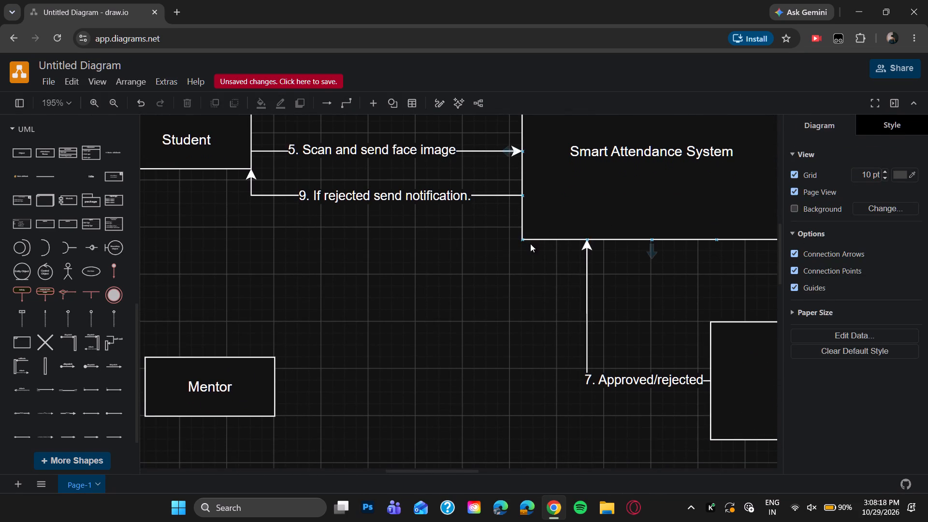
drag(522, 238, 276, 391)
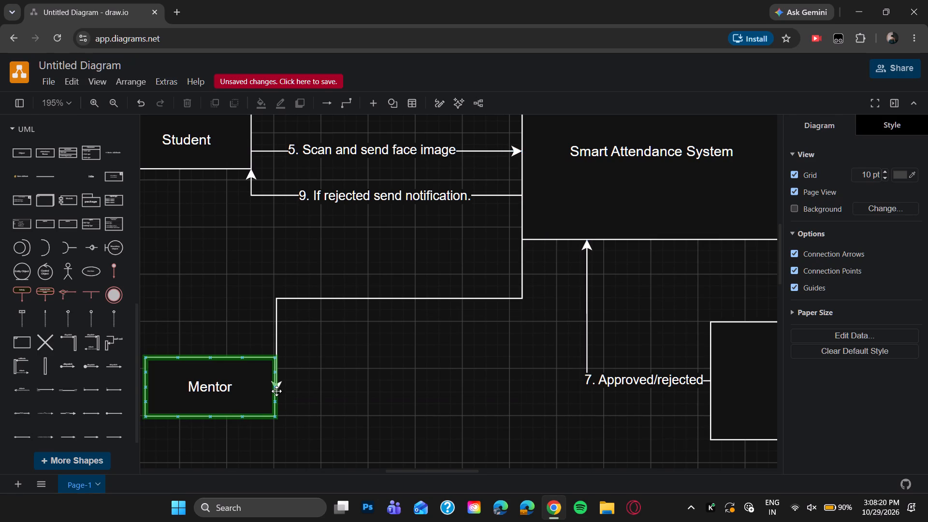
drag(276, 391, 276, 387)
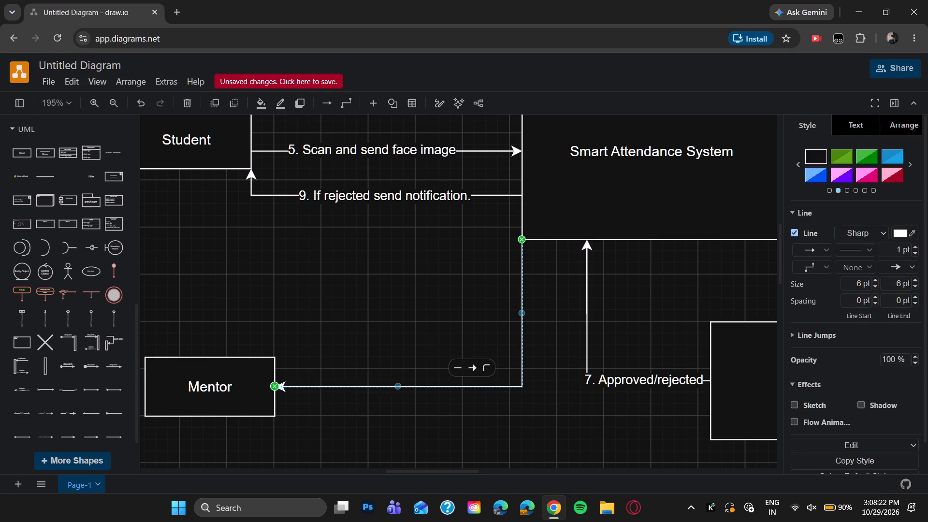
Label the arrow from Smart Attendance System to Mentor "12. If low attendance, send notification".
double_click(397, 387)
text(12.)
key(space)
text(IF)
text(f low attendance)
key(space)
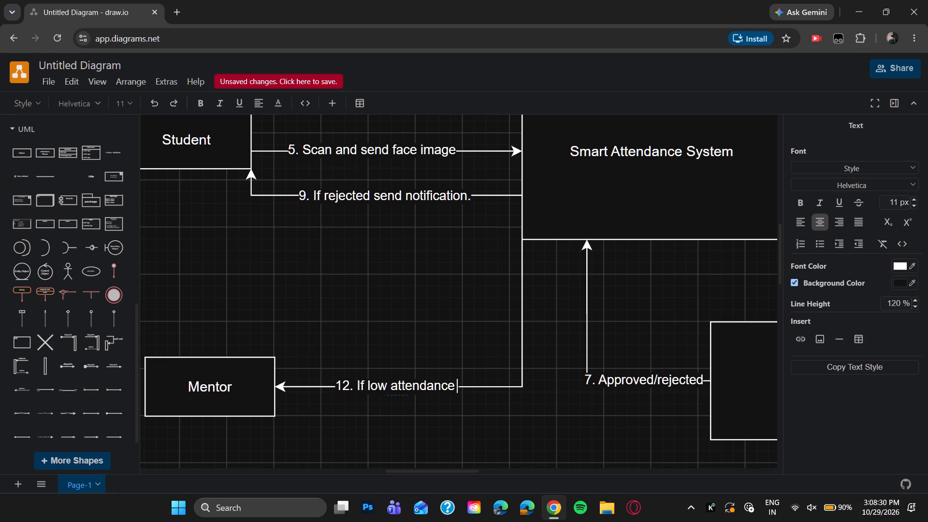
key(BackSpace)
text(, snd)
key(BackSpace)
key(BackSpace)
text(end)
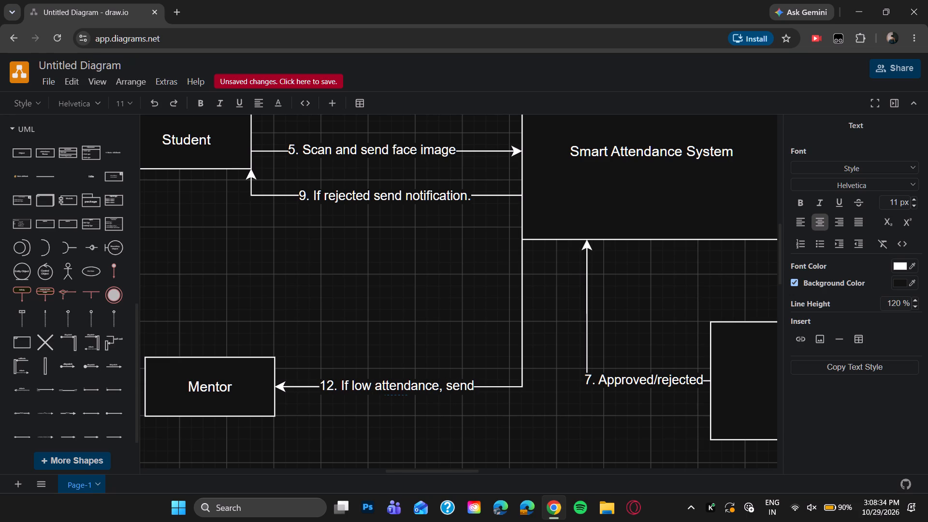
key(space)
text(notifiation)
key(BackSpace)
key(BackSpace)
key(BackSpace)
key(BackSpace)
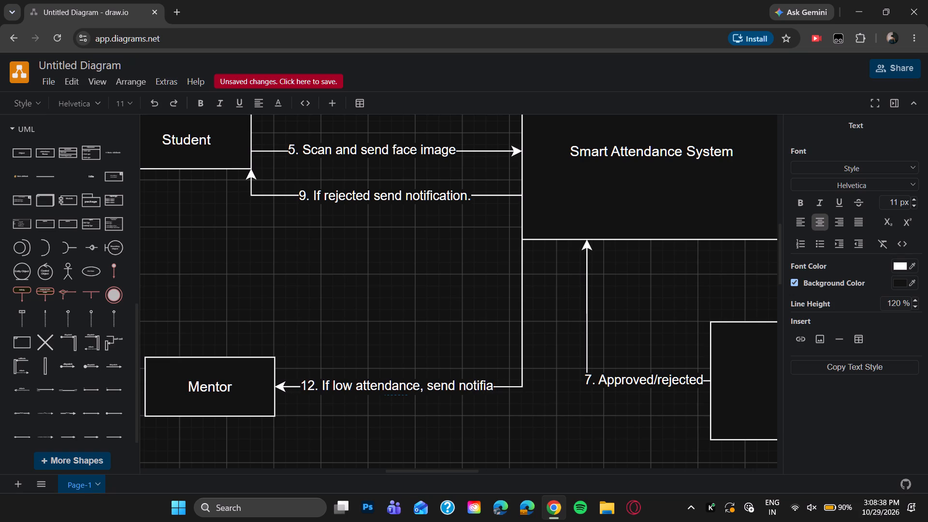
key(BackSpace)
text(cation)
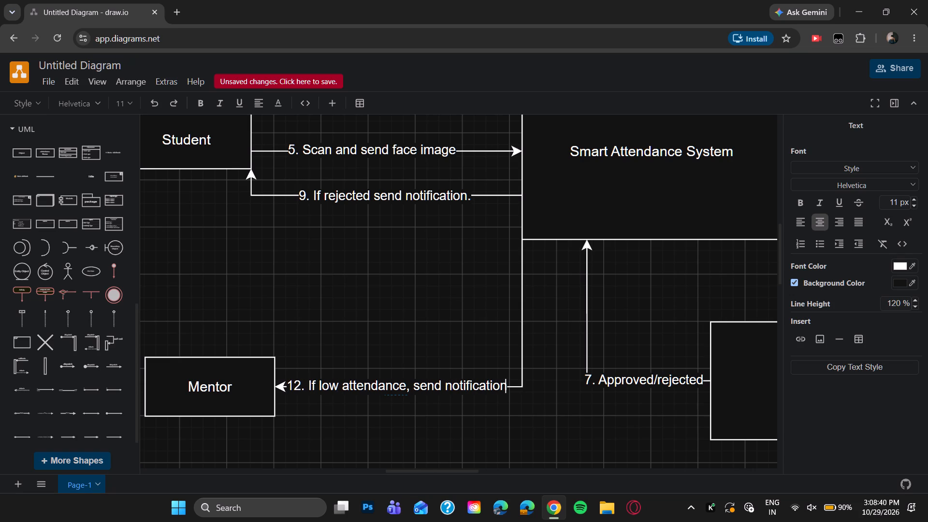
click(398, 338)
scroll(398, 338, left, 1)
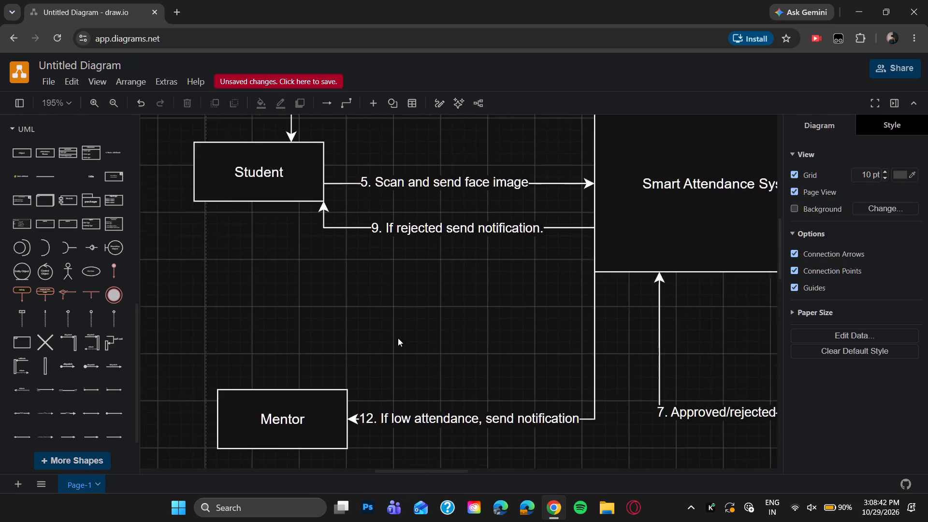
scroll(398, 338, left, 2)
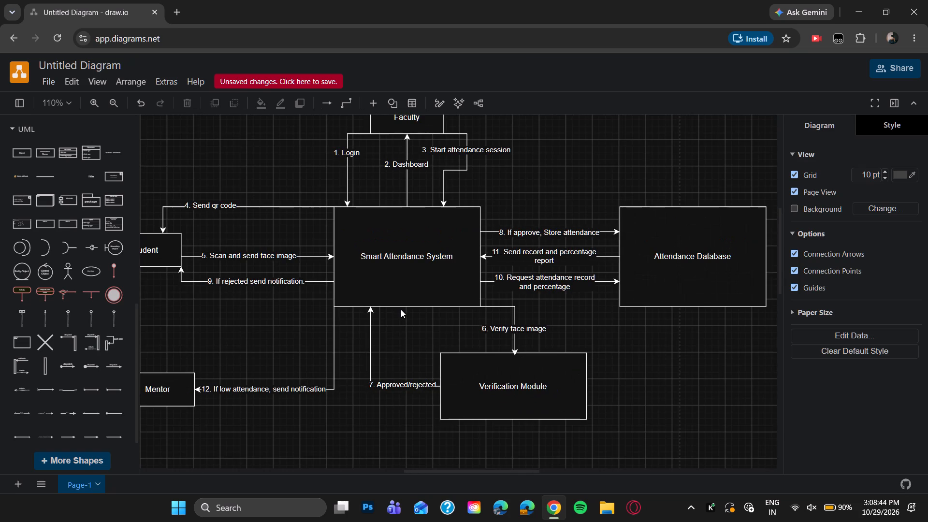
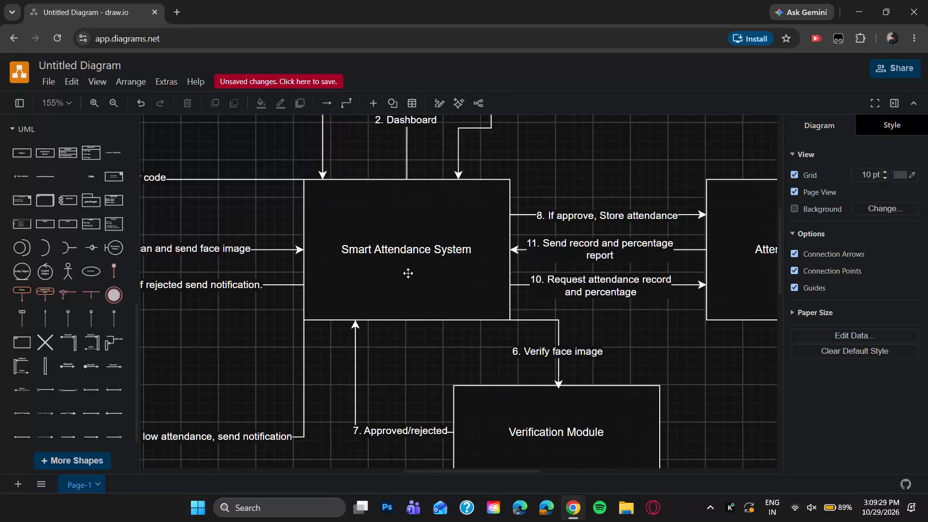
Review the whole diagram, examining the boxes, arrow routes and numbered labels around Smart Attendance System.
scroll(408, 273, up, 1)
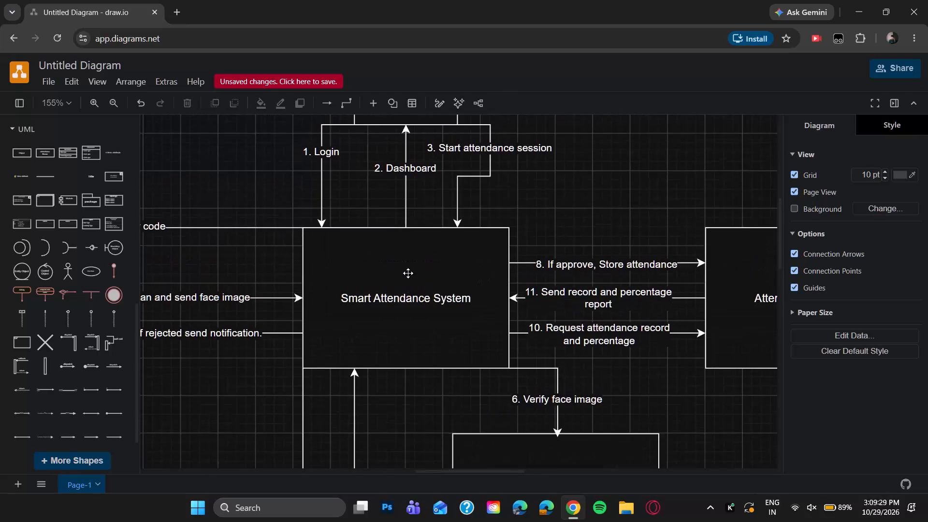
scroll(408, 273, up, 1)
scroll(408, 273, right, 1)
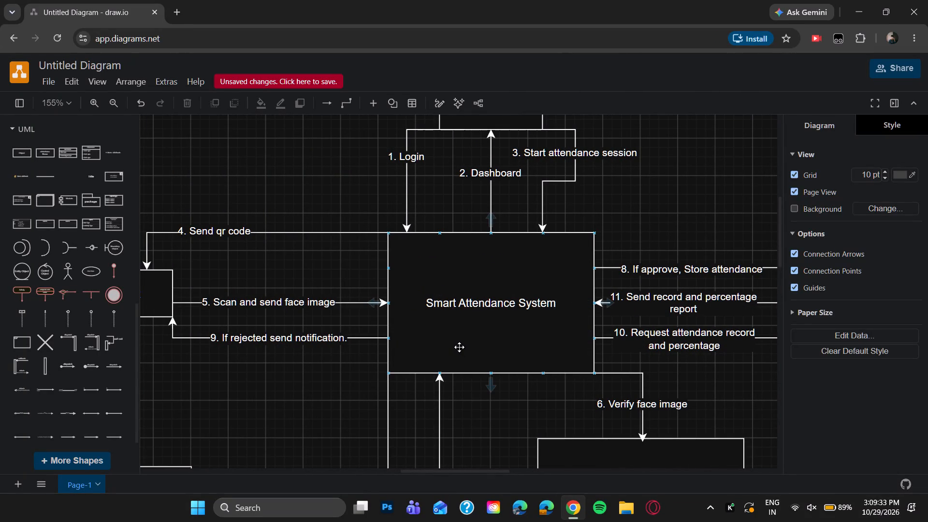
scroll(459, 347, down, 2)
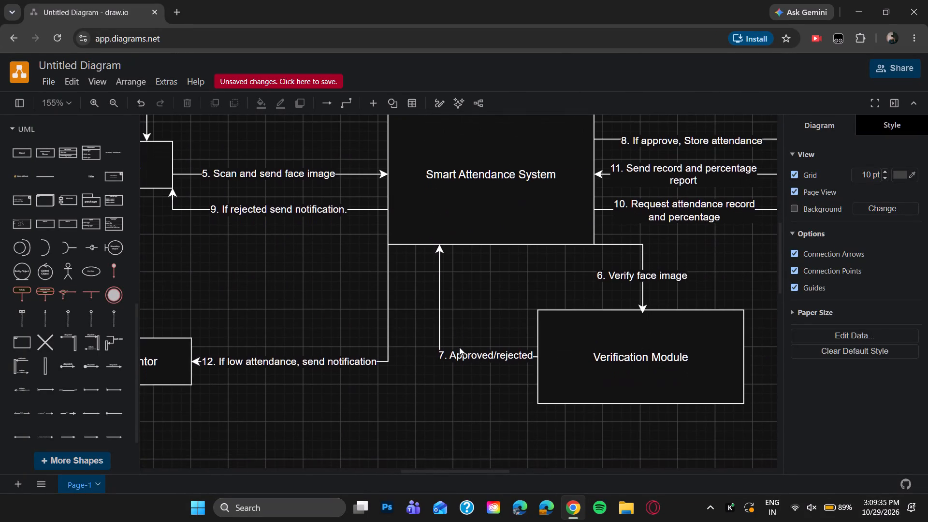
scroll(459, 347, up, 2)
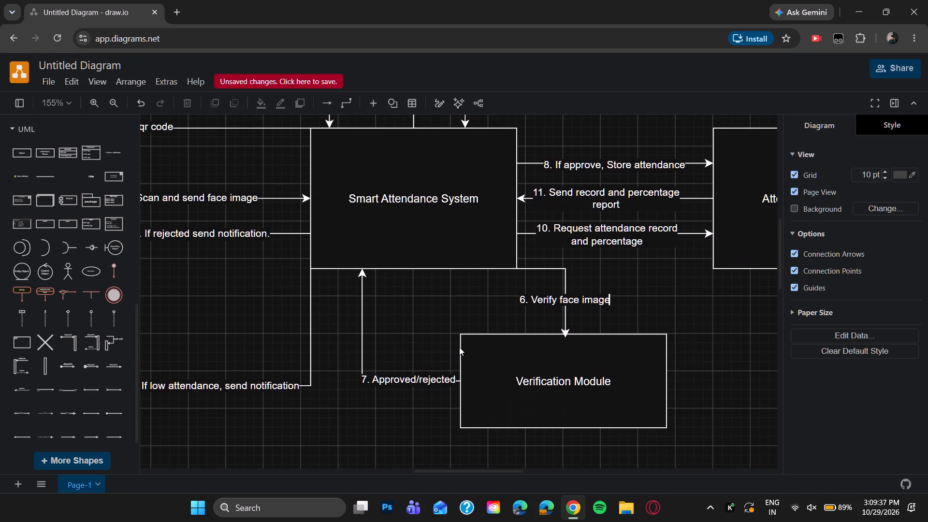
scroll(459, 347, up, 1)
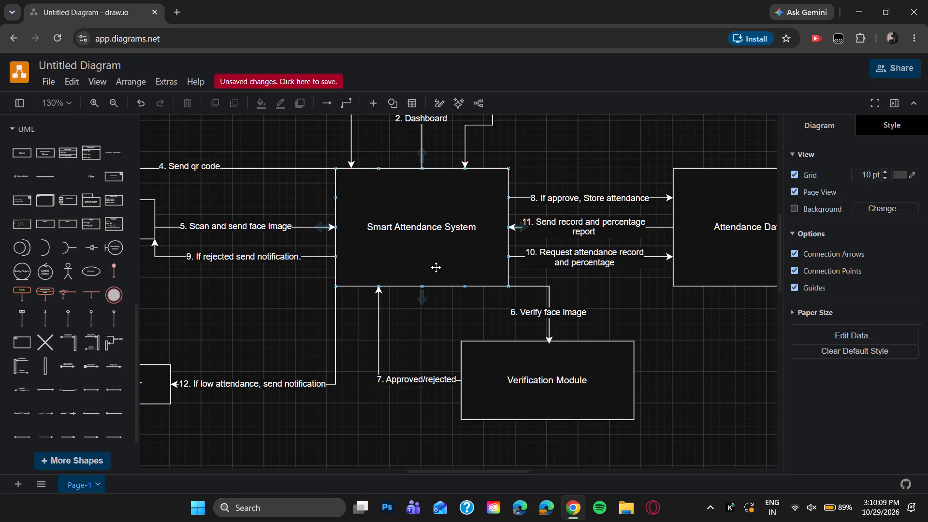
scroll(436, 267, up, 1)
scroll(436, 267, left, 1)
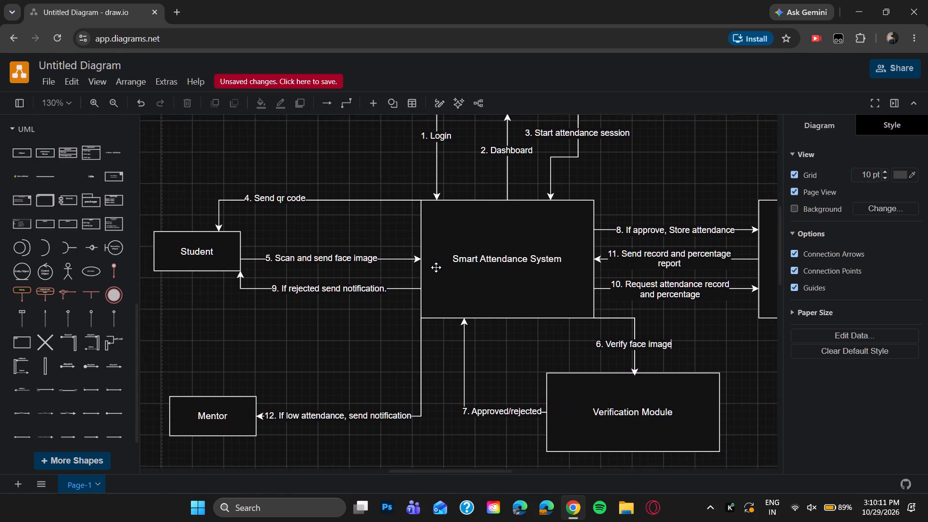
scroll(436, 267, left, 1)
scroll(436, 267, right, 2)
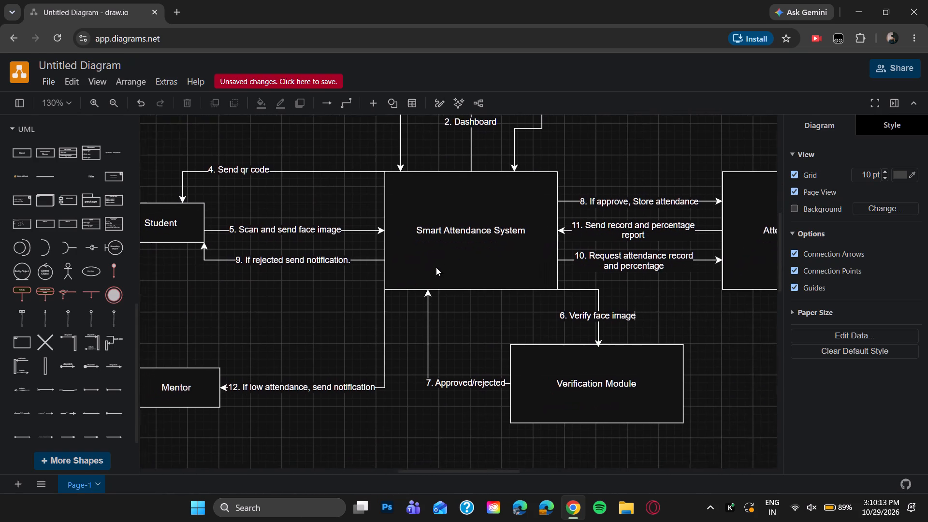
scroll(436, 267, right, 1)
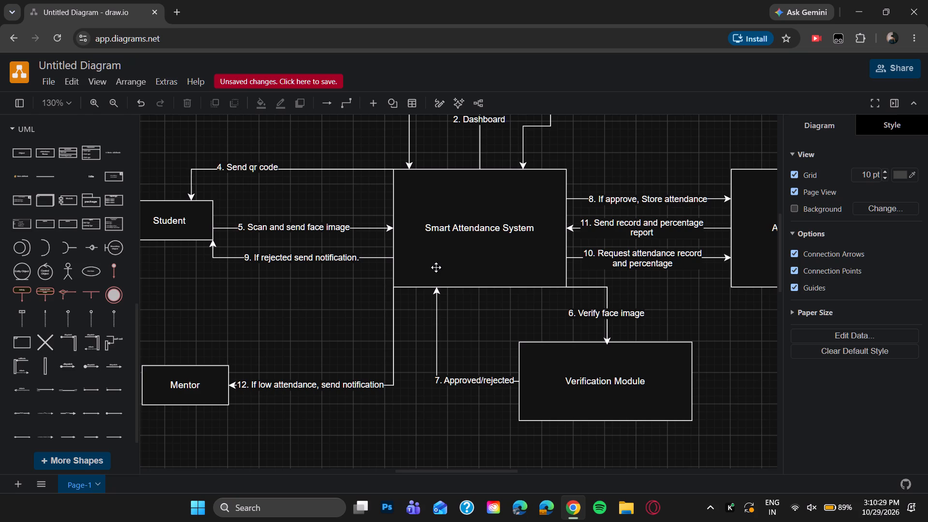
scroll(436, 267, left, 1)
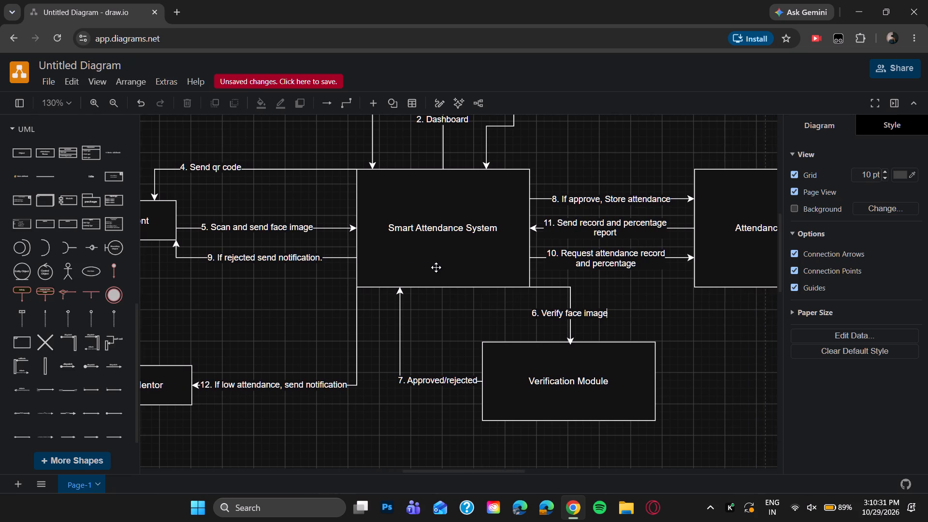
scroll(436, 267, left, 2)
scroll(436, 267, up, 1)
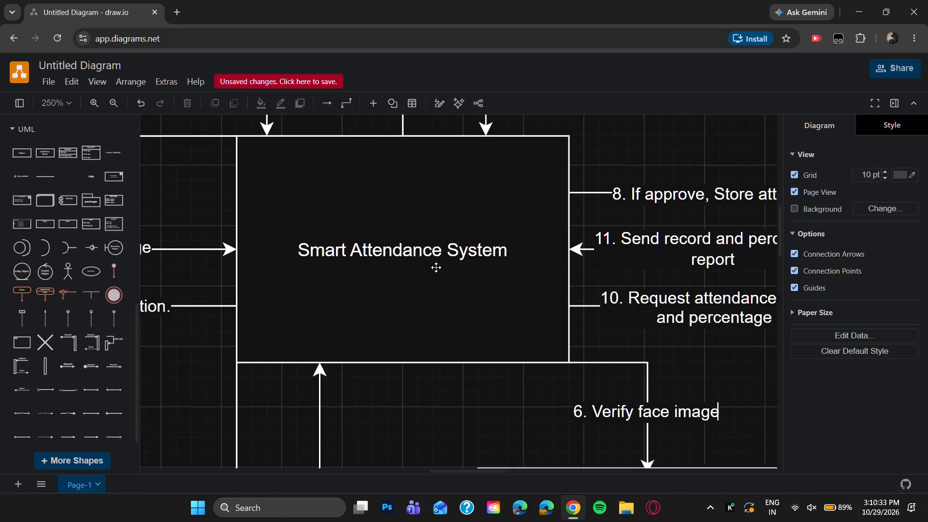
scroll(436, 267, up, 2)
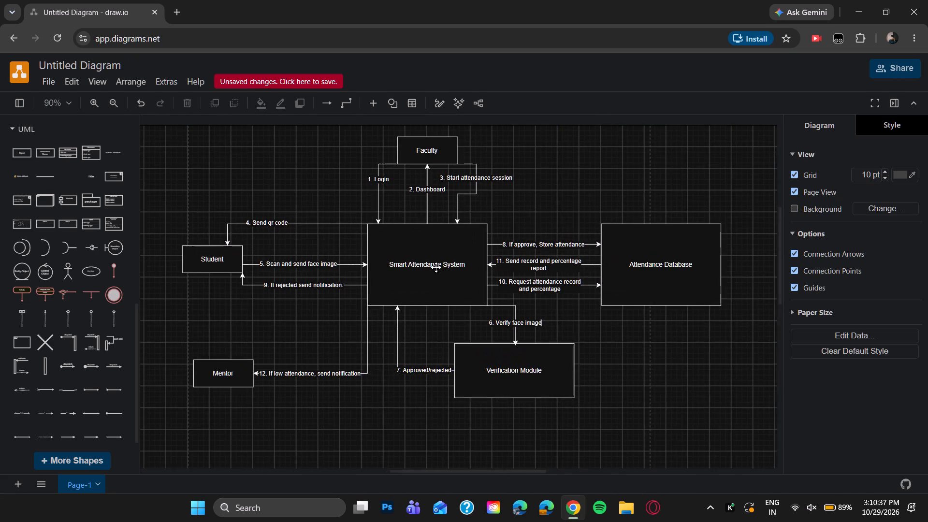
scroll(436, 267, right, 1)
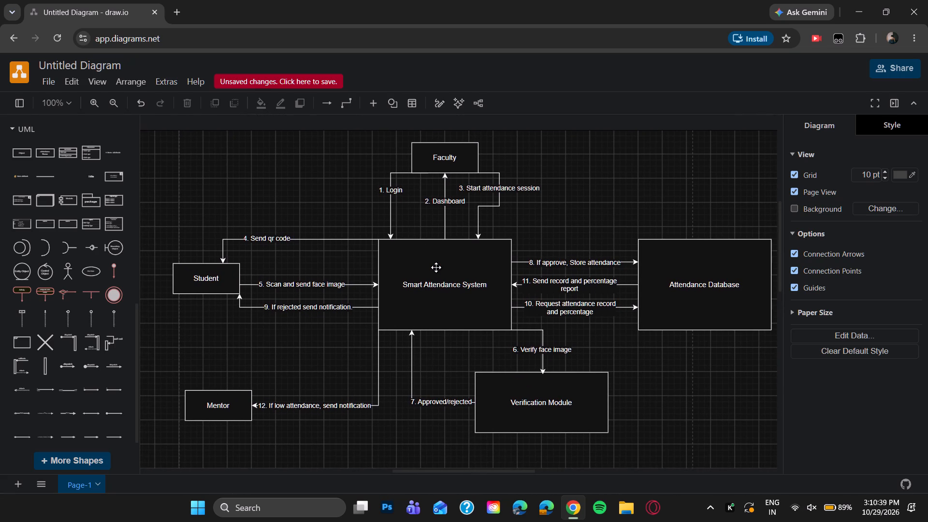
scroll(436, 267, right, 1)
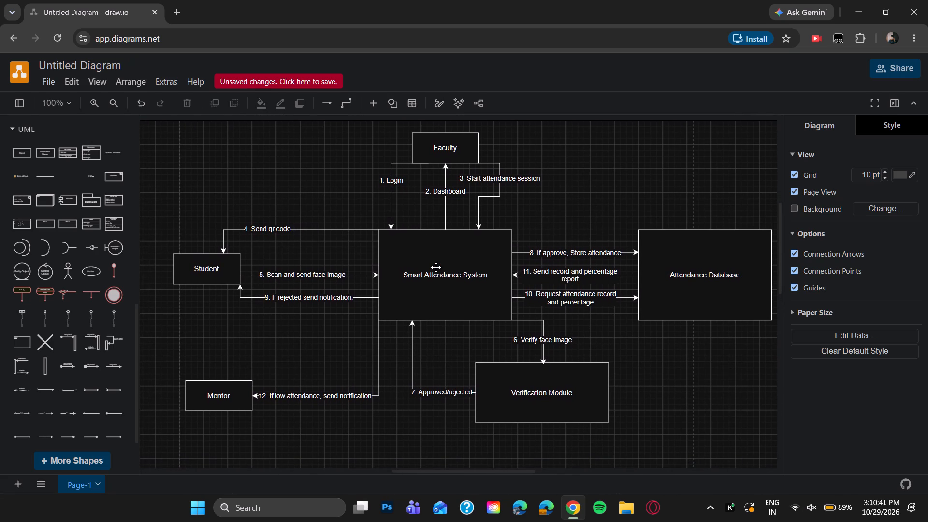
scroll(270, 423, left, 2)
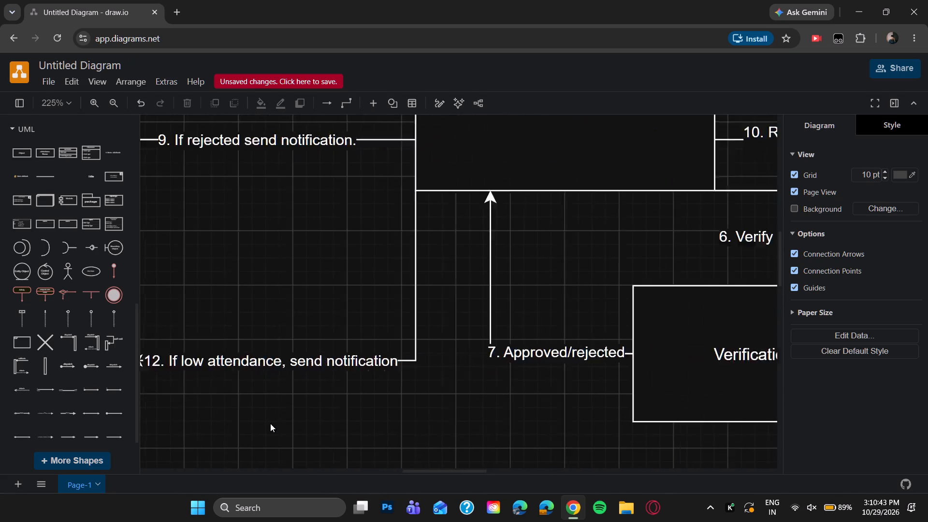
scroll(270, 423, left, 2)
scroll(270, 423, up, 1)
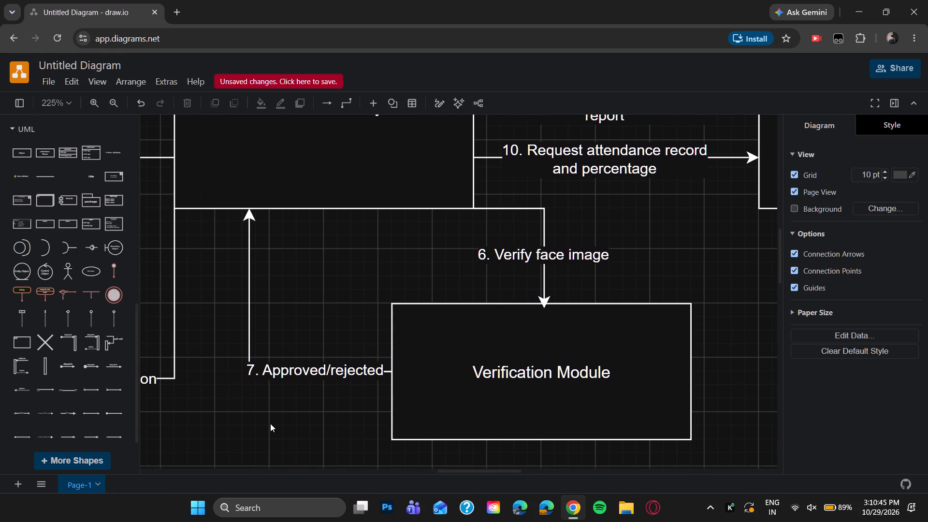
scroll(270, 423, up, 2)
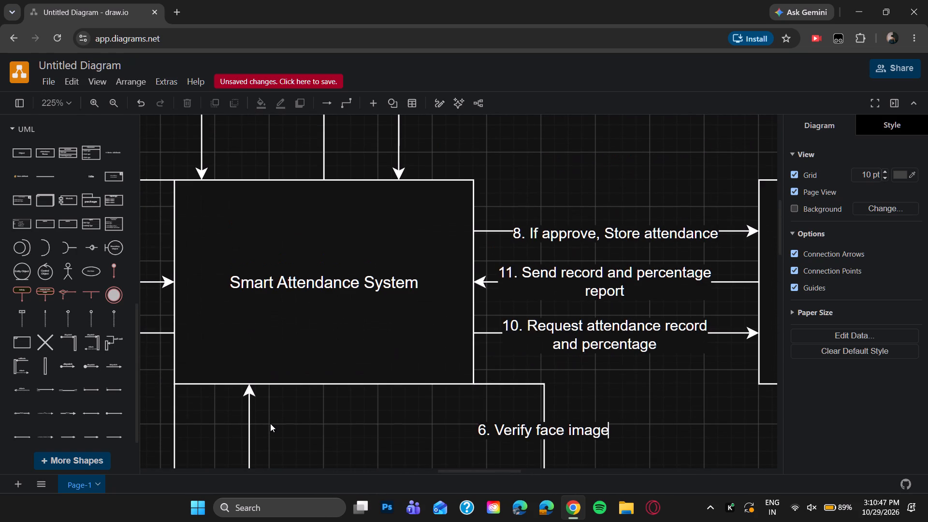
scroll(270, 423, right, 1)
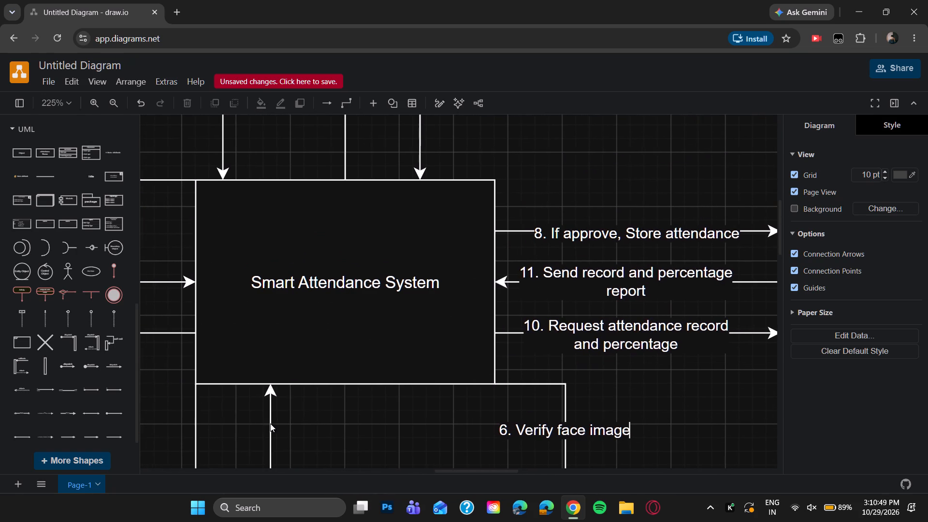
scroll(270, 423, right, 4)
scroll(270, 423, up, 1)
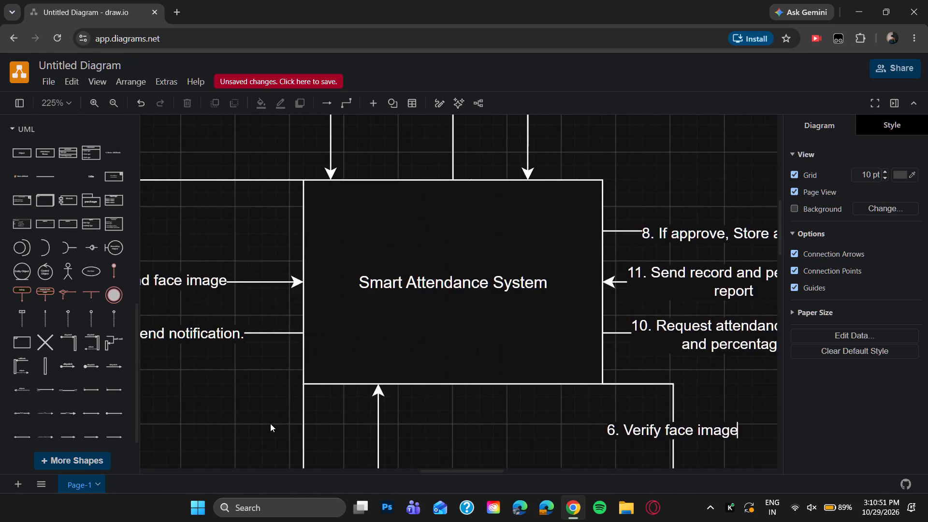
scroll(270, 423, up, 1)
scroll(585, 374, down, 2)
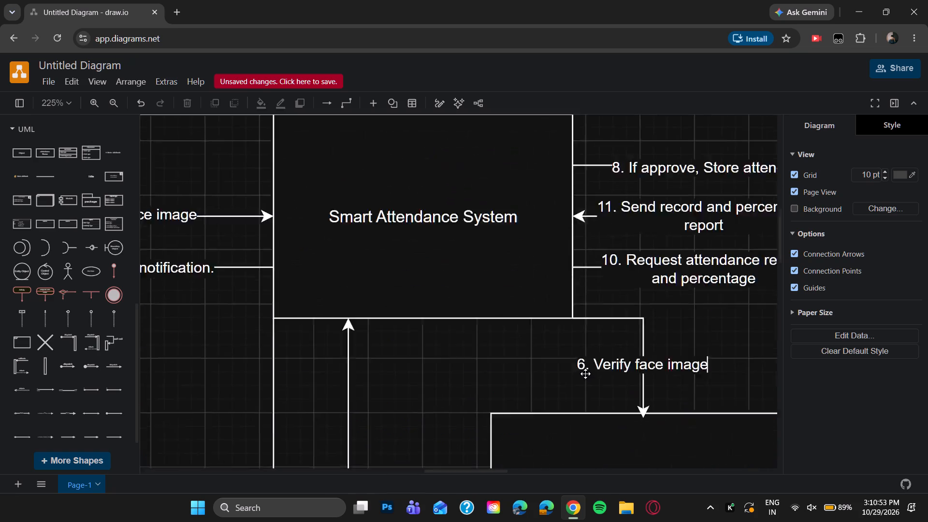
scroll(585, 374, down, 3)
scroll(585, 374, up, 1)
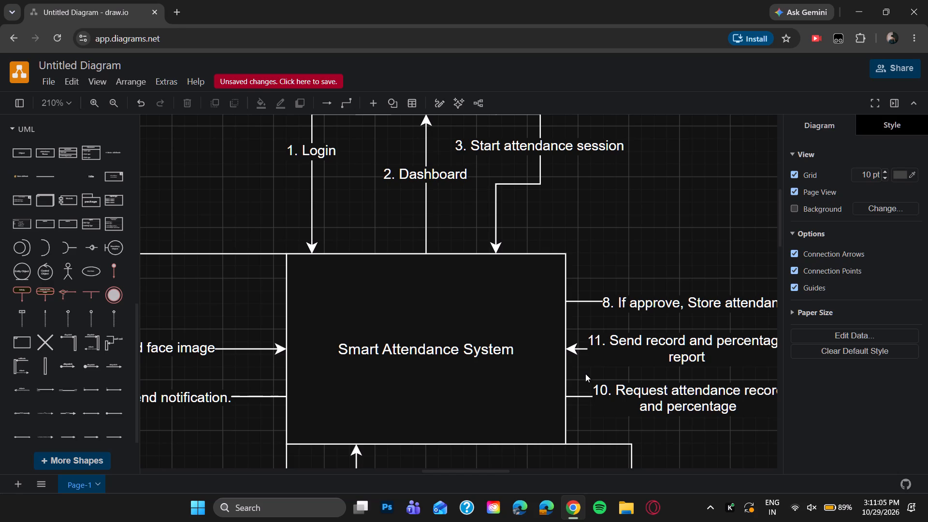
Straighten the "6. Verify face image" arrow to run vertically from Smart Attendance System's bottom-right corner to Verification Module's top edge.
scroll(585, 374, down, 1)
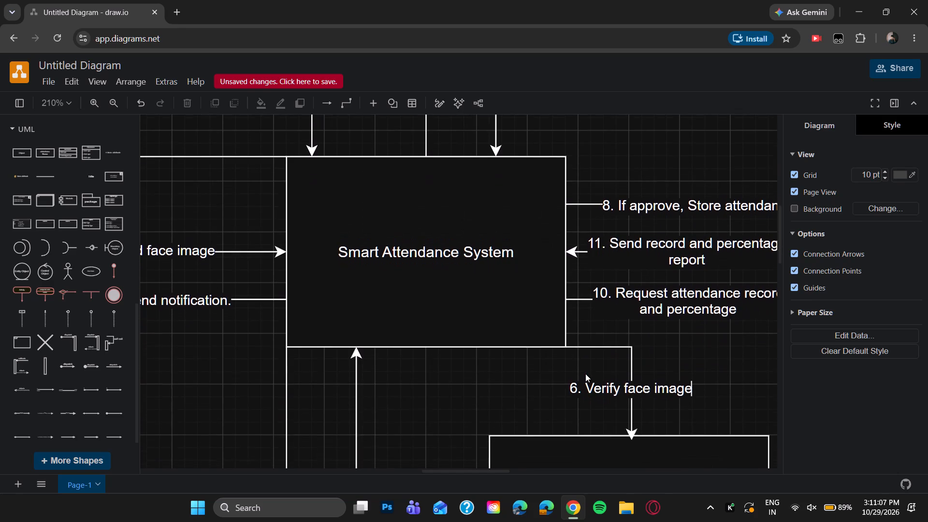
scroll(585, 374, down, 1)
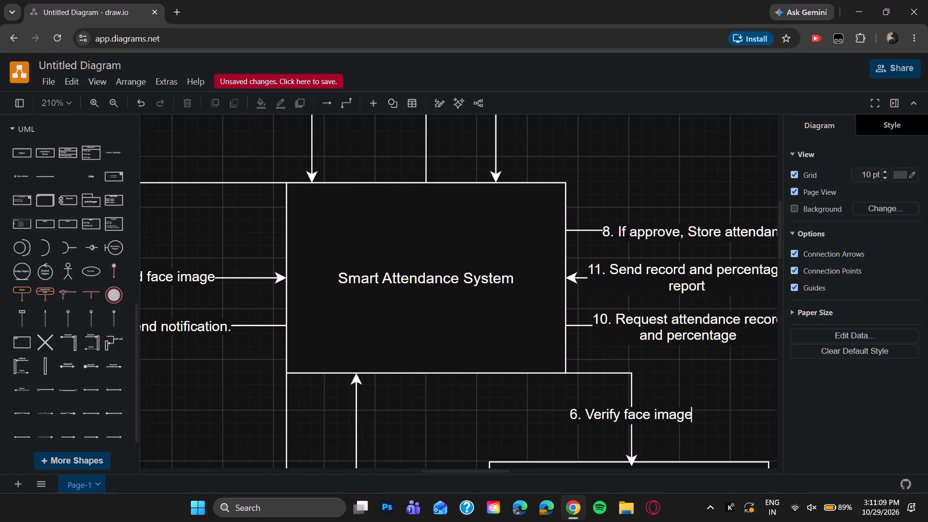
click(633, 391)
drag(633, 391, 594, 393)
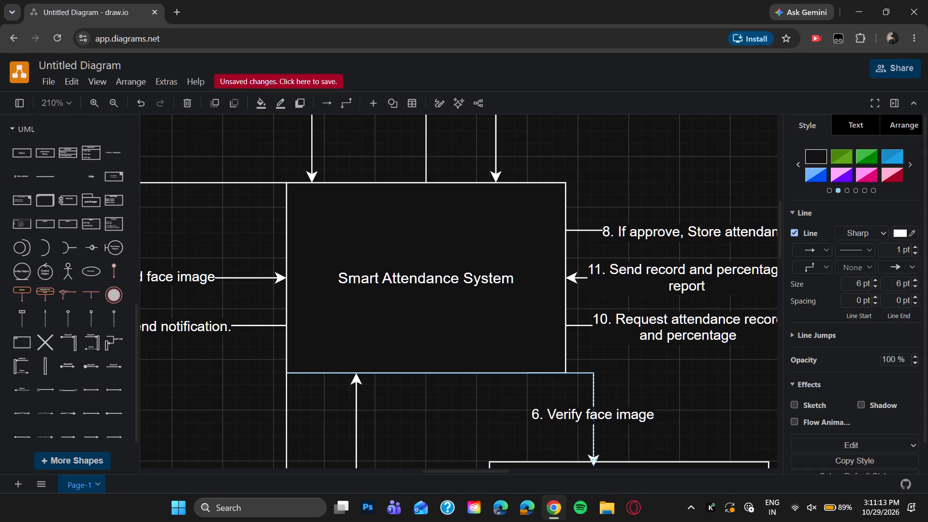
drag(594, 393, 570, 395)
scroll(583, 388, right, 1)
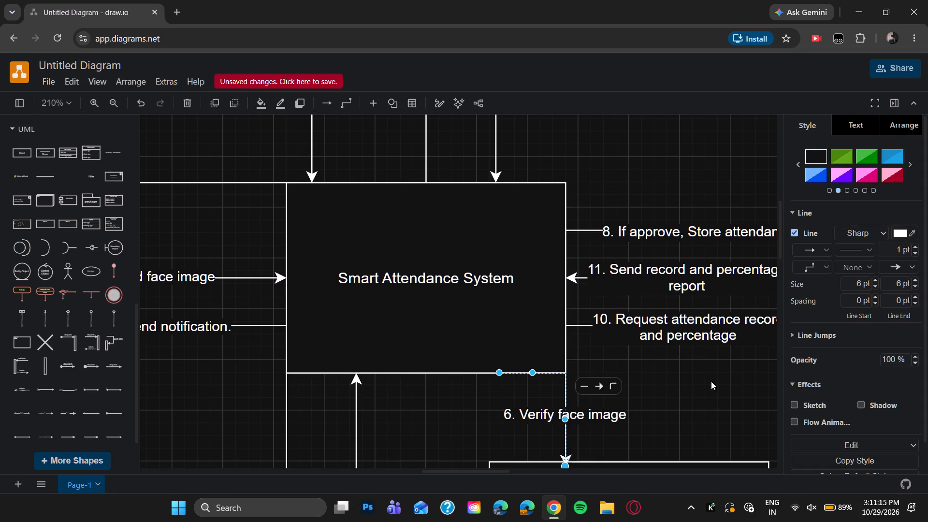
scroll(711, 381, right, 1)
click(711, 381)
Enlarge the font size of the Smart Attendance System box's label by five increments.
scroll(711, 381, down, 3)
scroll(530, 326, up, 1)
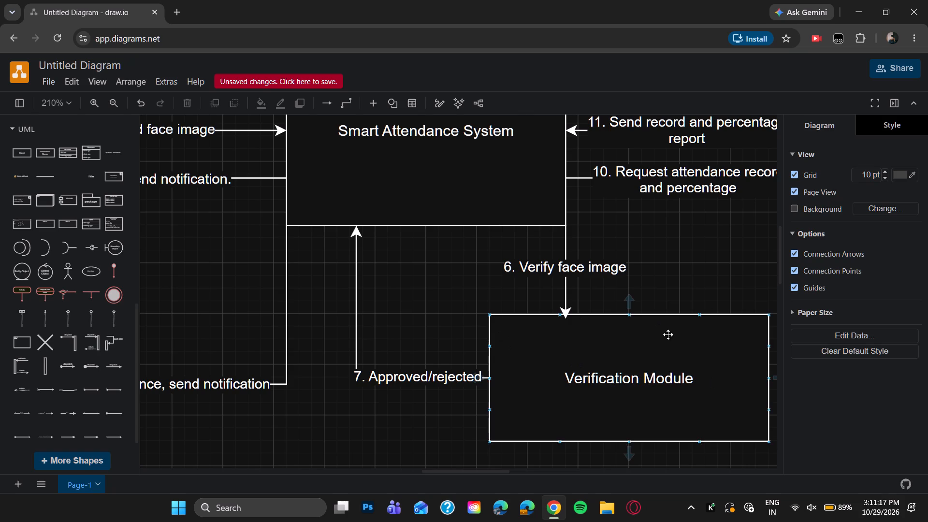
scroll(668, 334, up, 1)
scroll(670, 487, down, 1)
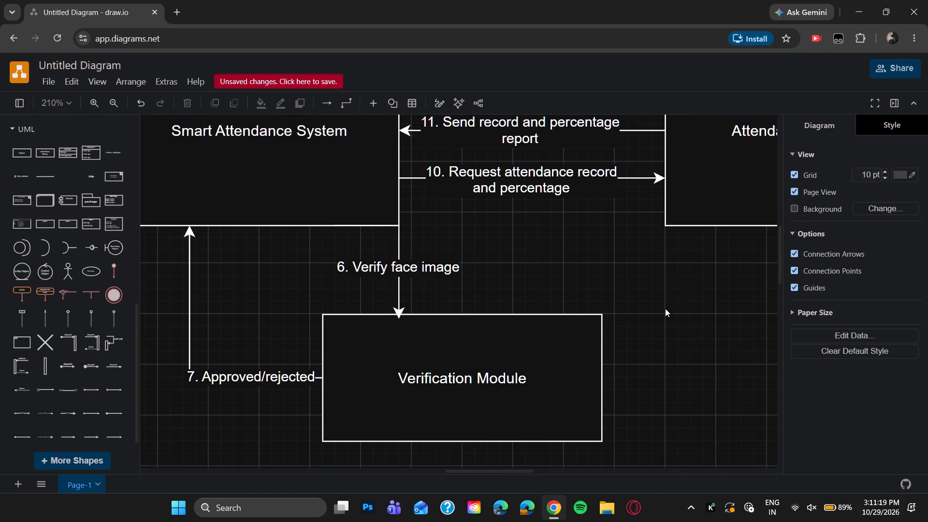
scroll(665, 308, down, 1)
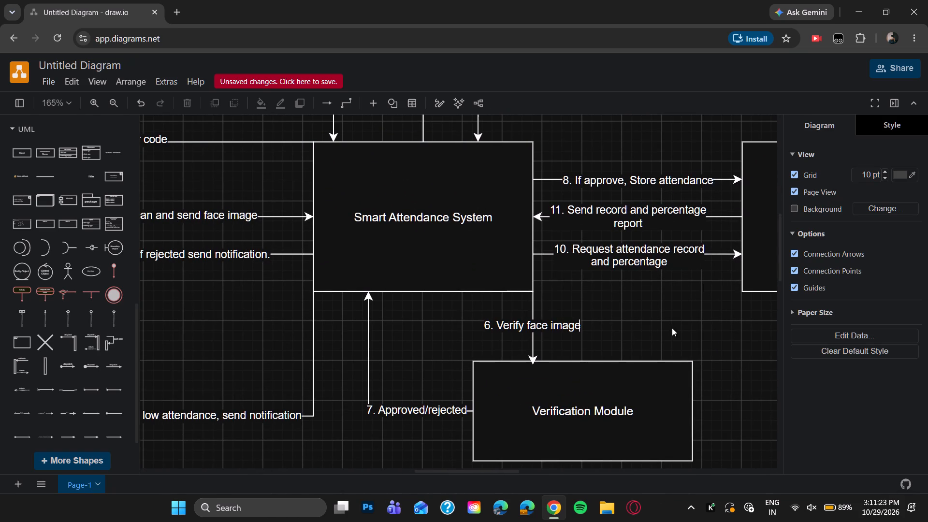
scroll(681, 309, down, 1)
scroll(520, 184, left, 1)
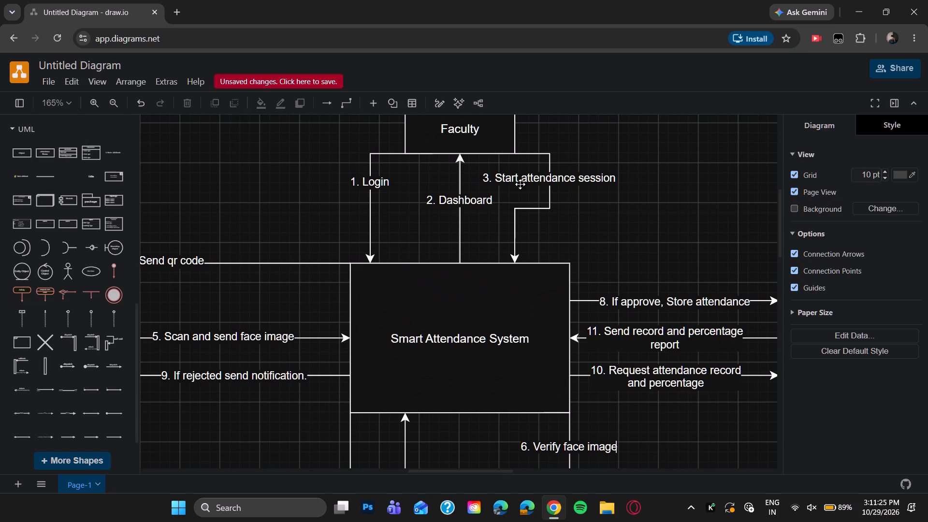
scroll(500, 157, up, 1)
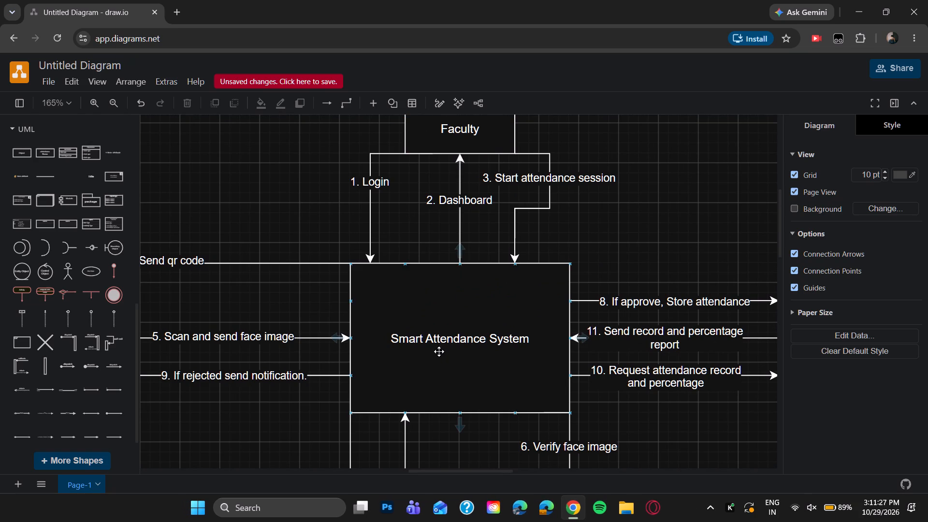
triple_click(441, 340)
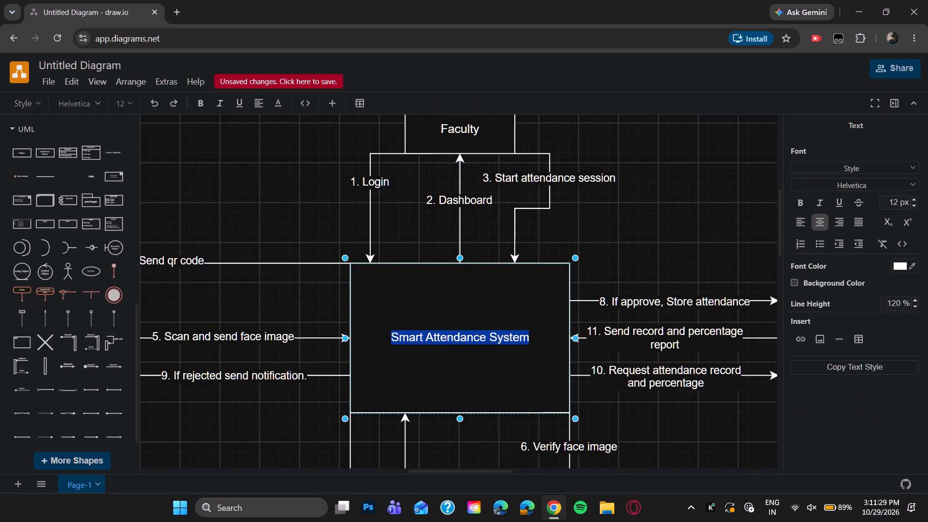
click(894, 204)
key(Up)
key(Up)
key(Up)
key(Up)
key(Up)
key(Up)
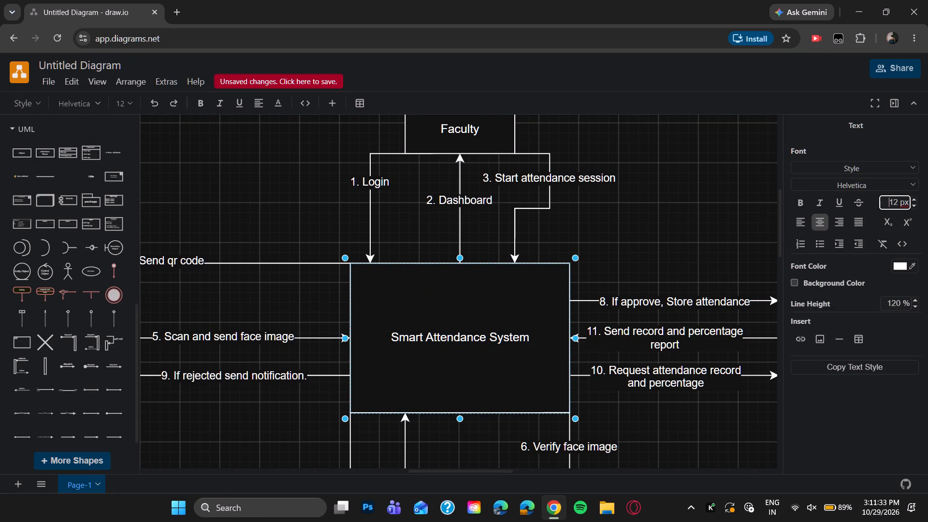
triple_click(900, 204)
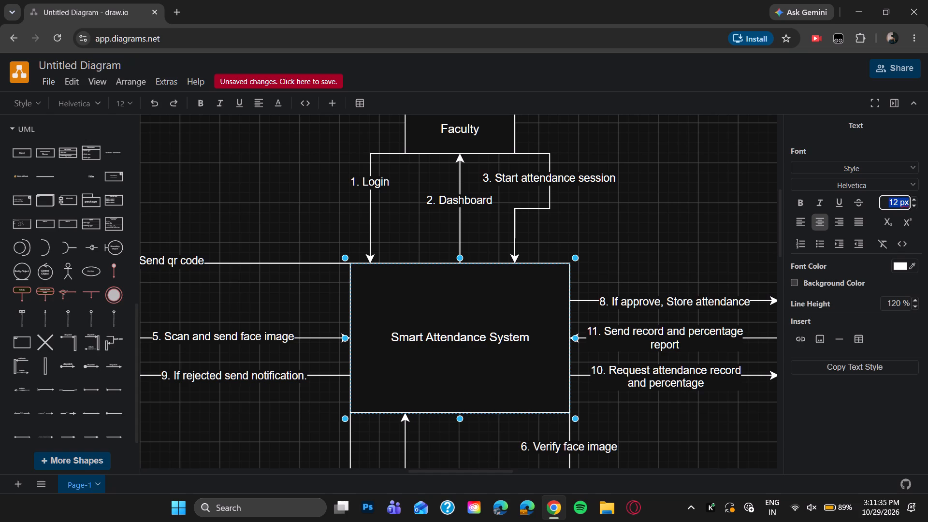
key(Up)
key(Up)
key(Up)
triple_click(914, 197)
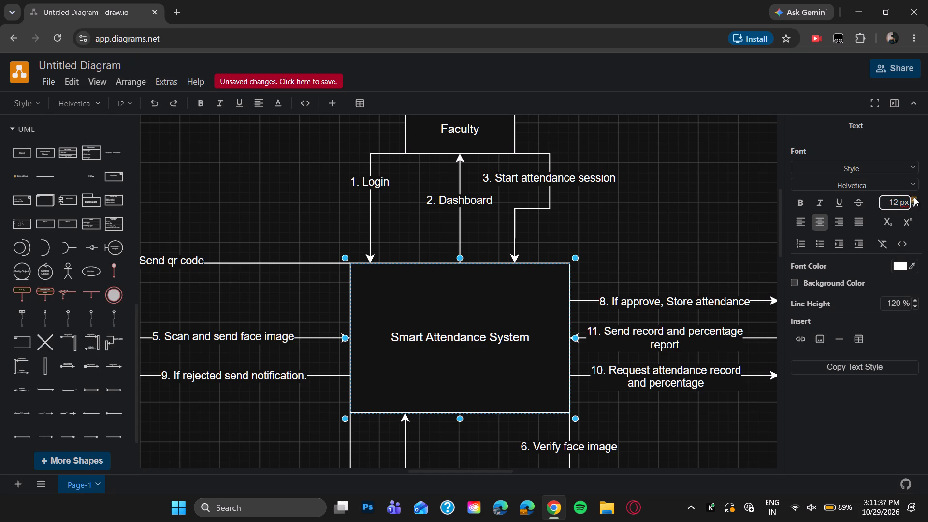
double_click(914, 197)
click(708, 225)
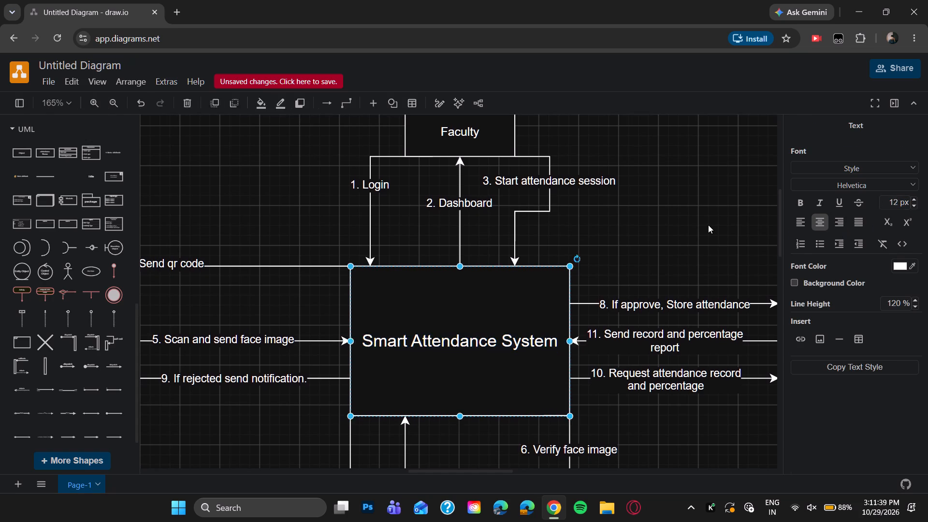
Enlarge the font size of the Attendance Database box's label by seven increments.
scroll(708, 225, left, 4)
triple_click(641, 347)
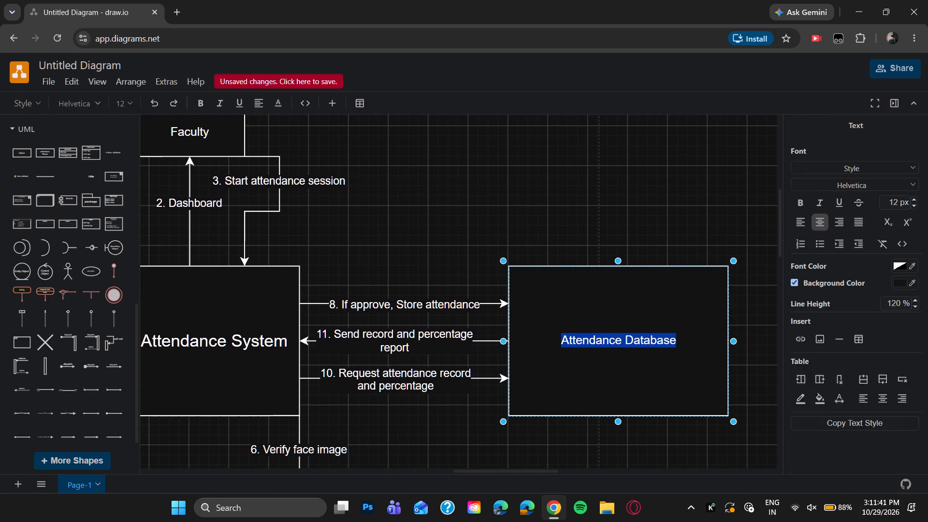
triple_click(911, 199)
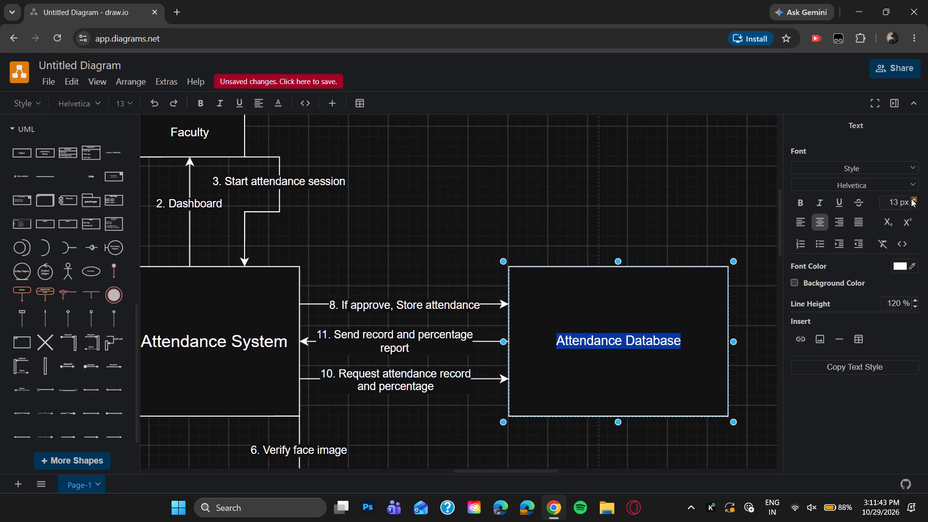
triple_click(911, 199)
click(911, 199)
click(564, 194)
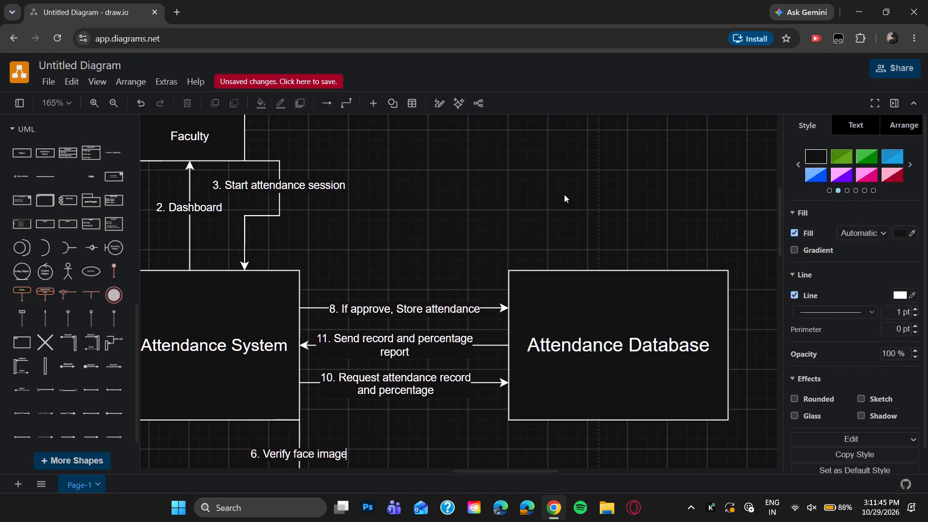
Enlarge the font size of the Verification Module box's label by seven increments.
scroll(564, 194, down, 4)
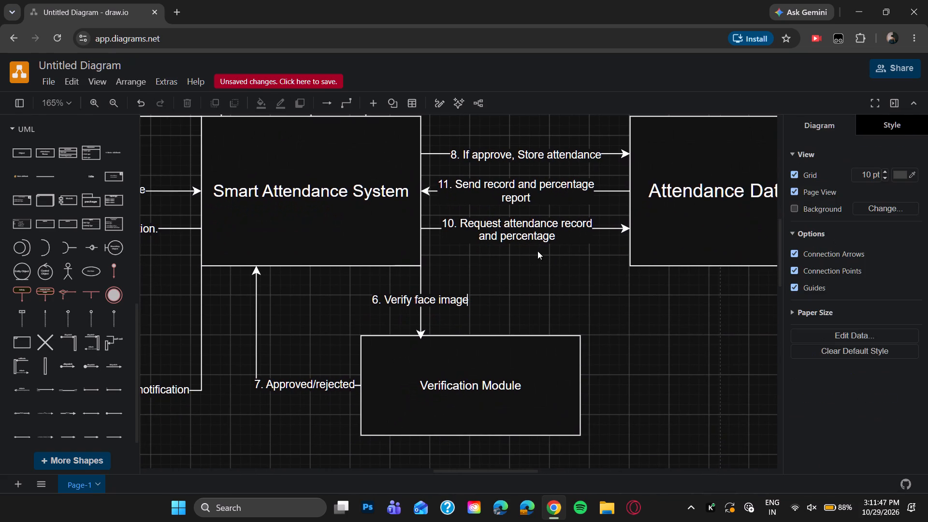
triple_click(476, 392)
scroll(476, 392, right, 4)
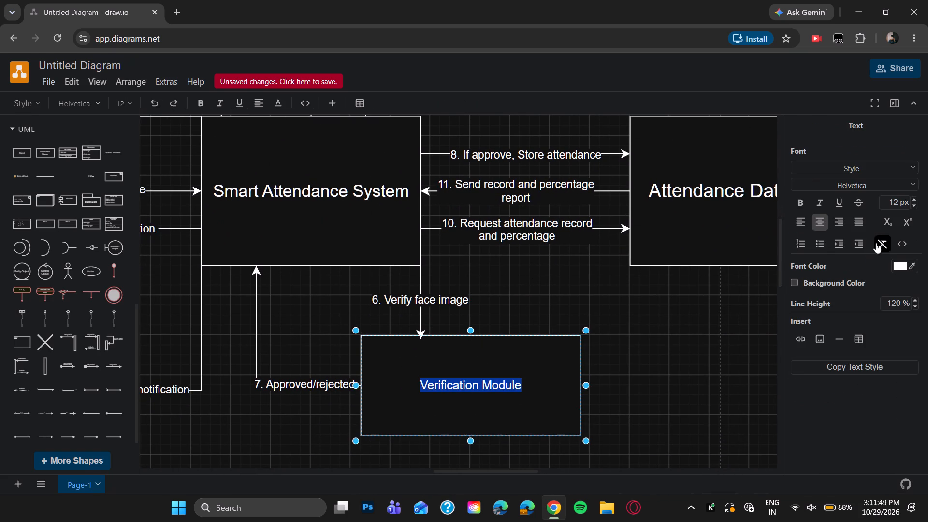
double_click(918, 199)
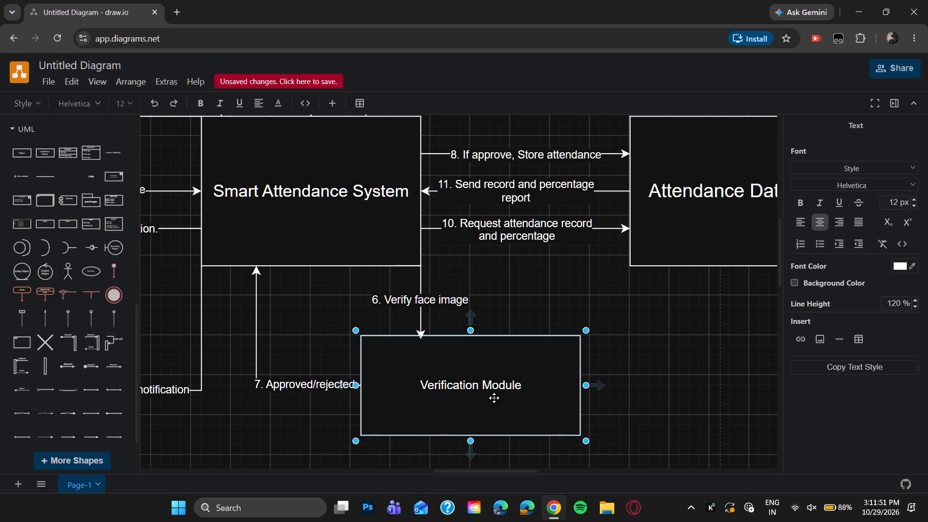
triple_click(494, 393)
triple_click(494, 386)
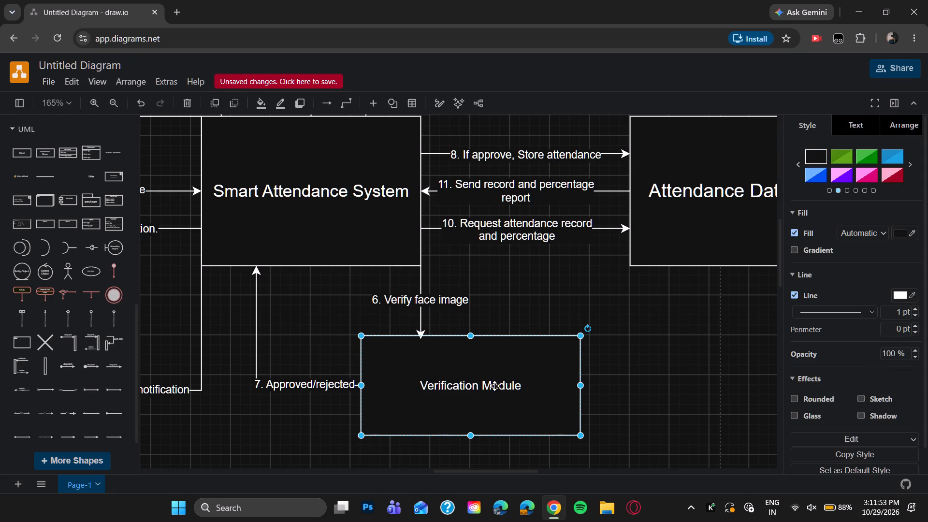
triple_click(915, 198)
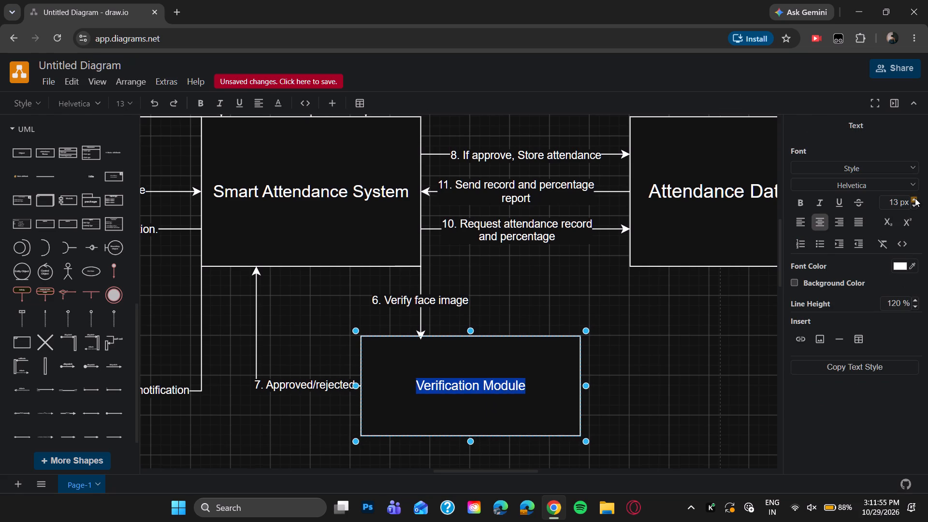
triple_click(915, 198)
click(915, 198)
click(702, 355)
Review the overall diagram layout, comparing the label sizes of the central boxes with Faculty, Student and Mentor.
scroll(702, 355, up, 1)
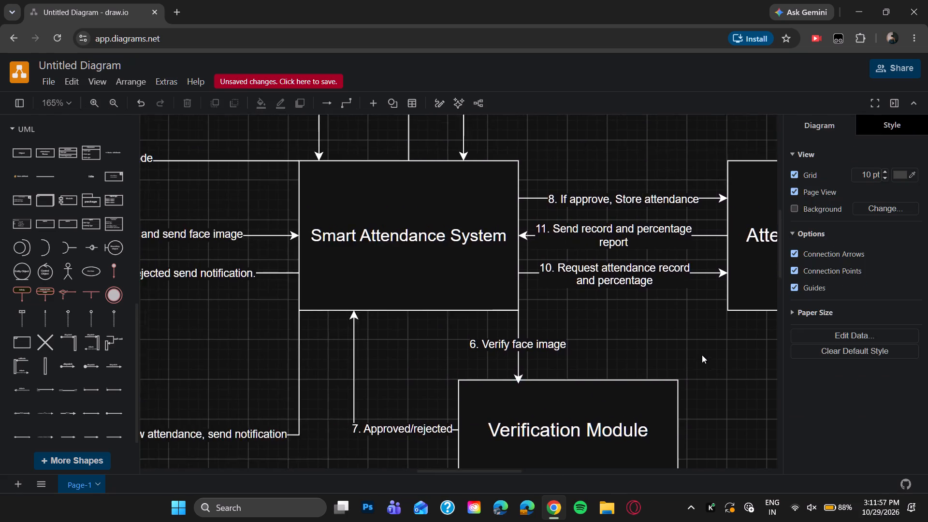
scroll(702, 355, up, 1)
scroll(702, 355, down, 1)
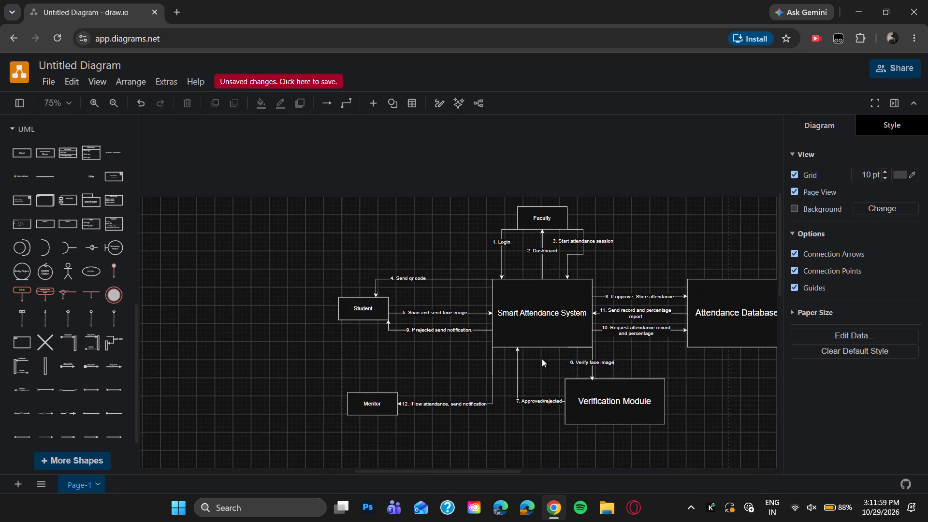
scroll(543, 355, down, 1)
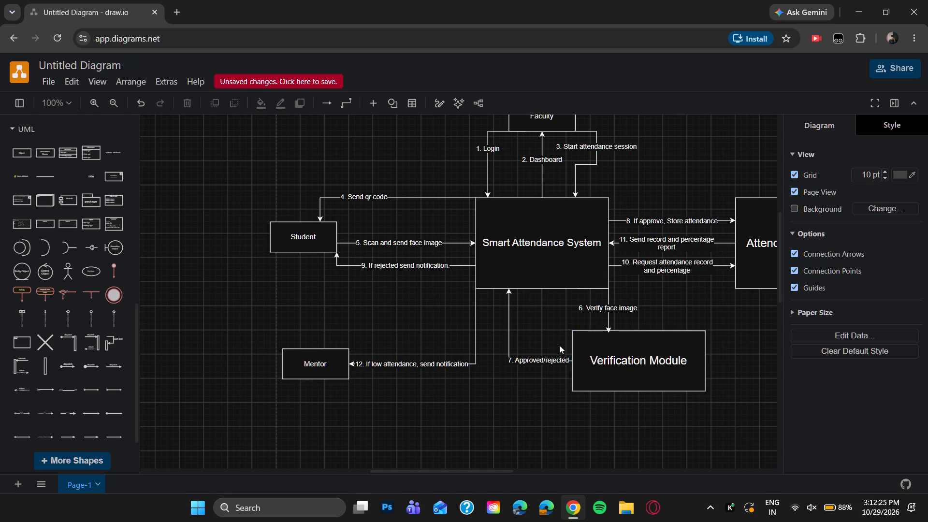
scroll(573, 324, left, 2)
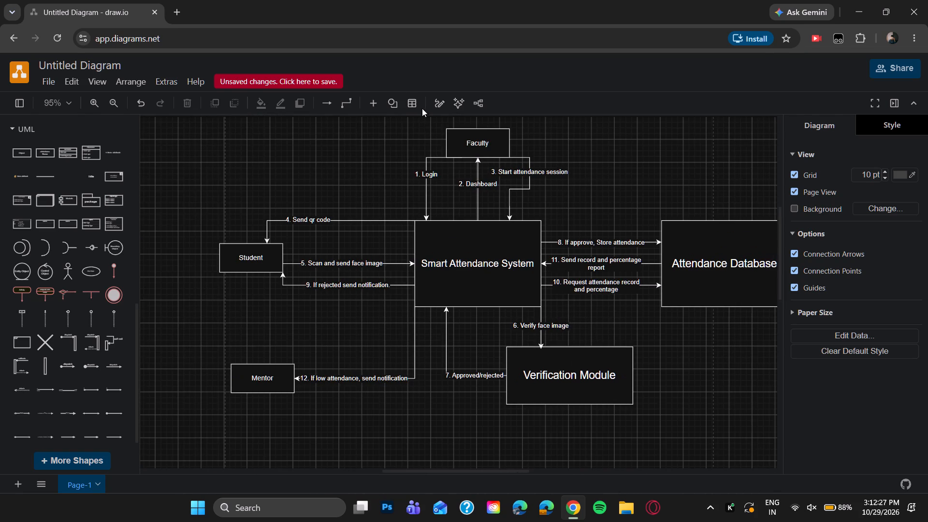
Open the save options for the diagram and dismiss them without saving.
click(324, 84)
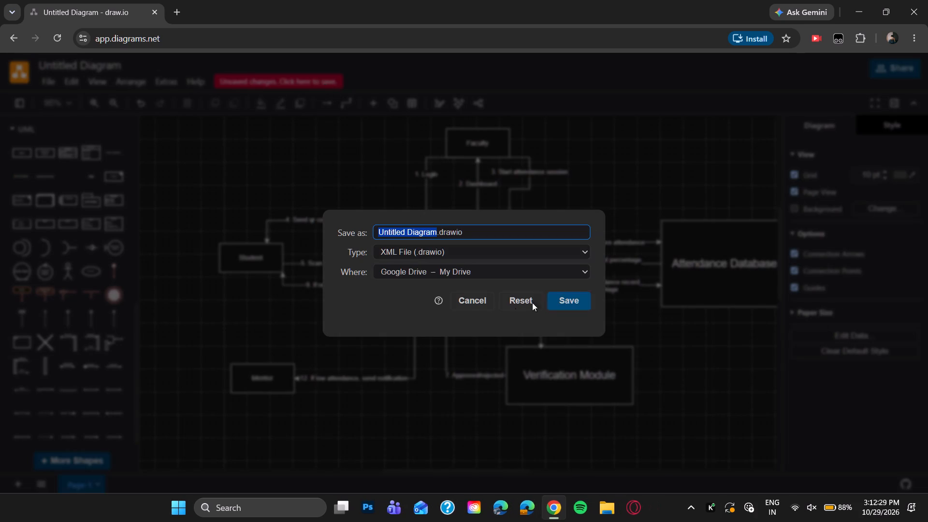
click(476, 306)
Examine the Faculty, Student, Mentor, Verification Module and Attendance Database boxes and their numbered arrows around Smart Attendance System.
scroll(491, 275, up, 1)
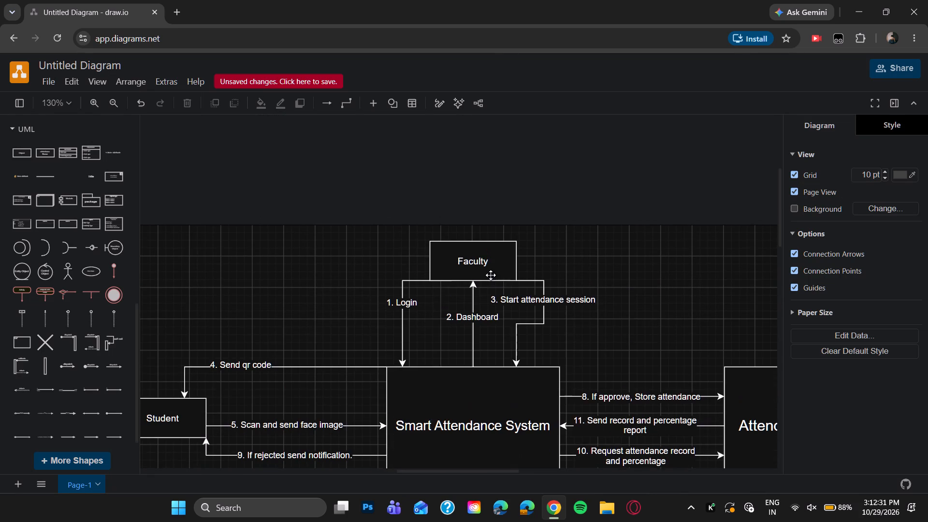
scroll(491, 275, up, 1)
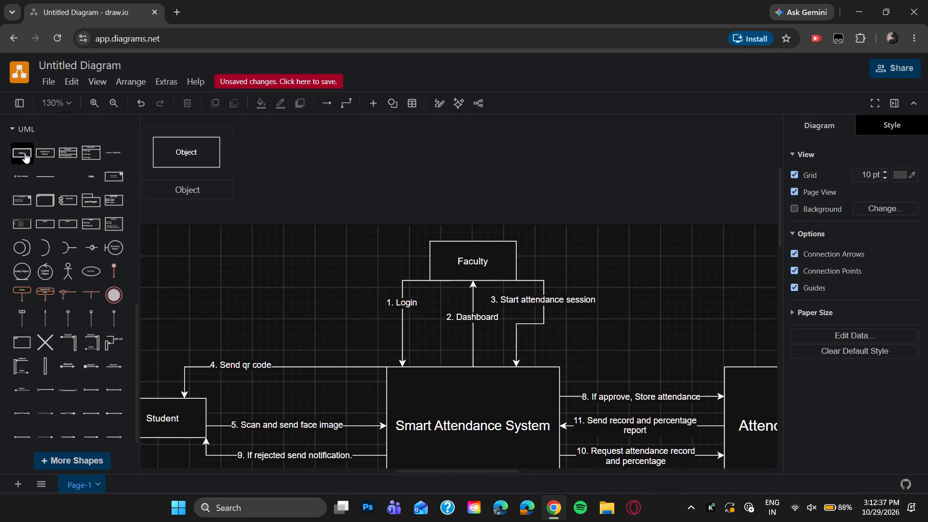
scroll(414, 338, down, 3)
click(431, 313)
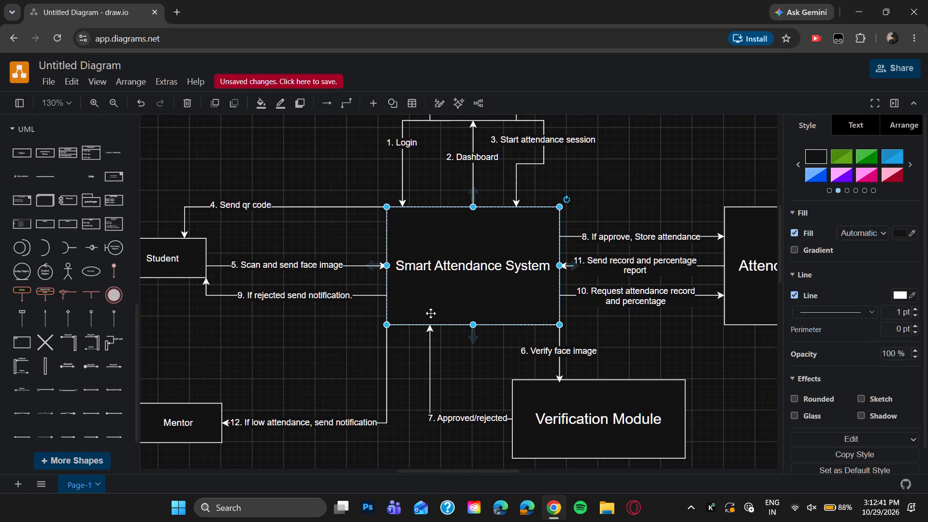
click(623, 163)
scroll(623, 163, up, 2)
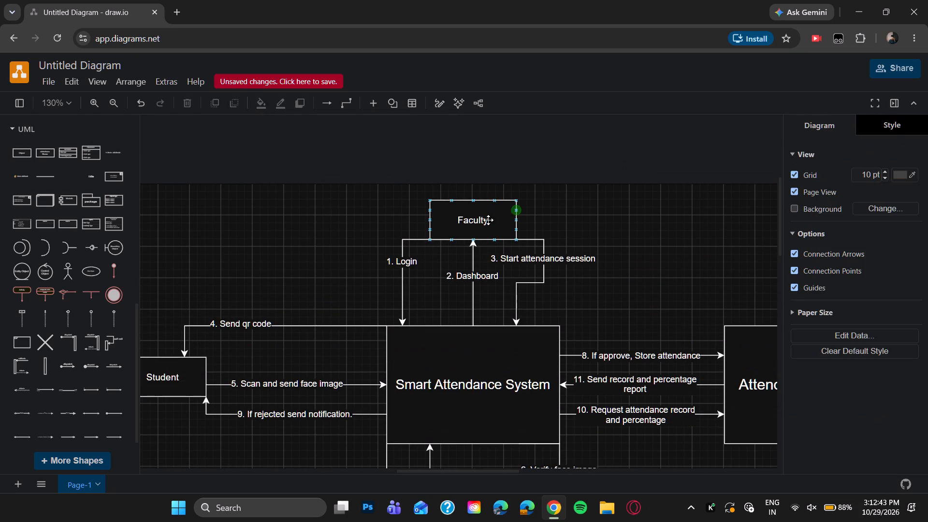
scroll(480, 174, down, 2)
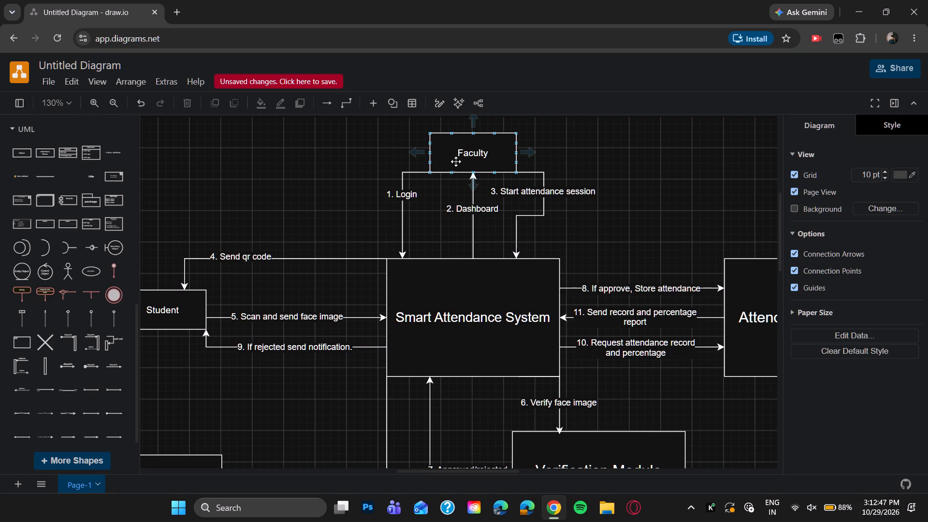
scroll(196, 322, down, 2)
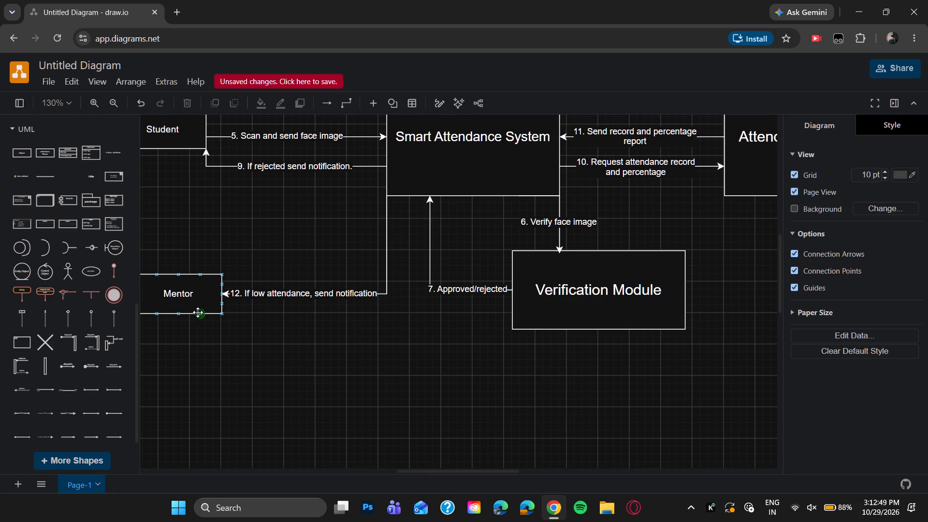
scroll(198, 312, left, 3)
scroll(291, 275, up, 3)
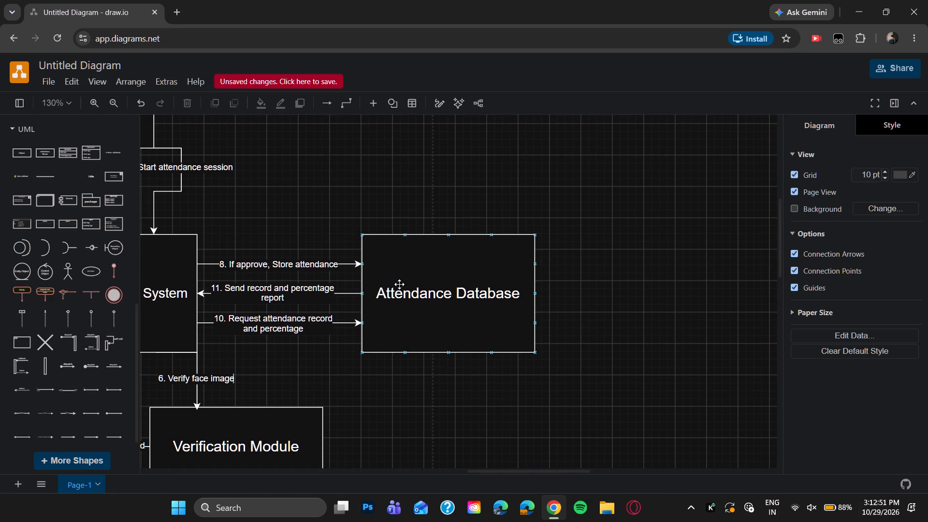
scroll(408, 283, right, 4)
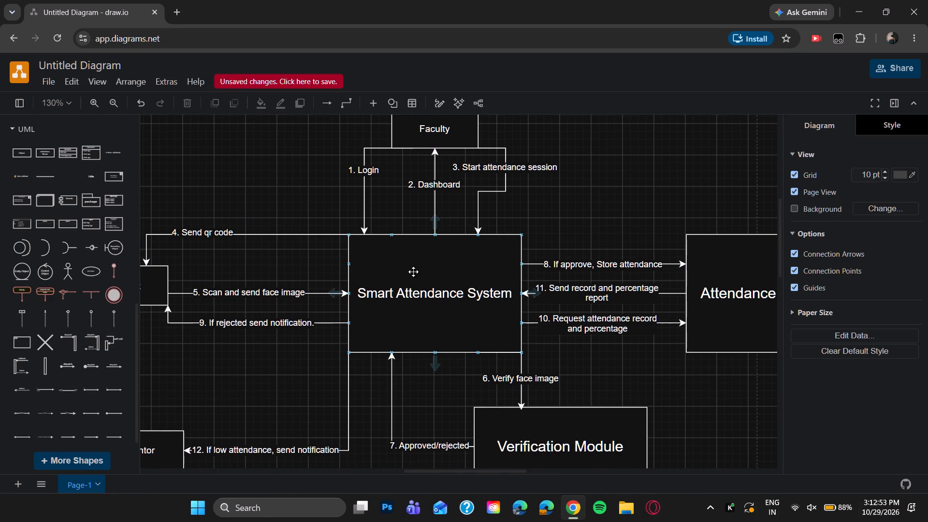
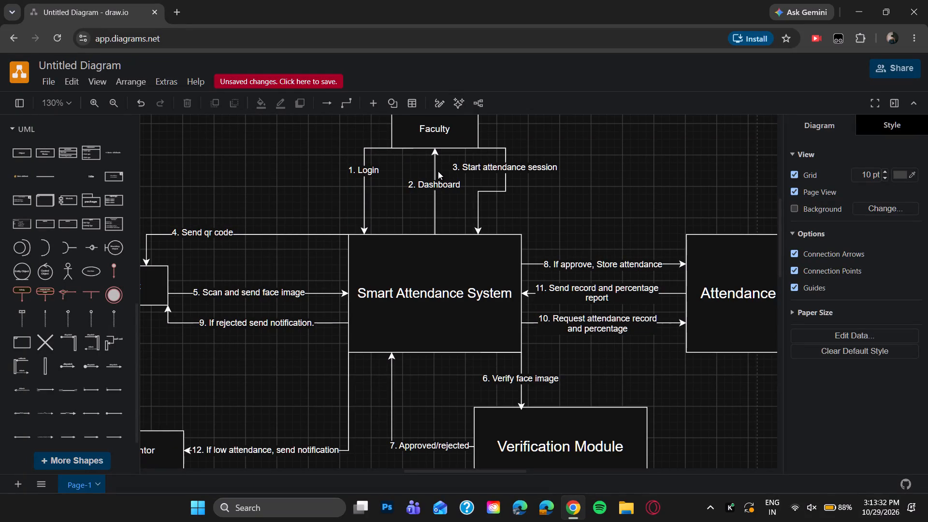
Shift the middle of the 2. Dashboard arrow sideways toward the 1. Login arrow, giving it a bend.
drag(437, 170, 400, 171)
click(469, 204)
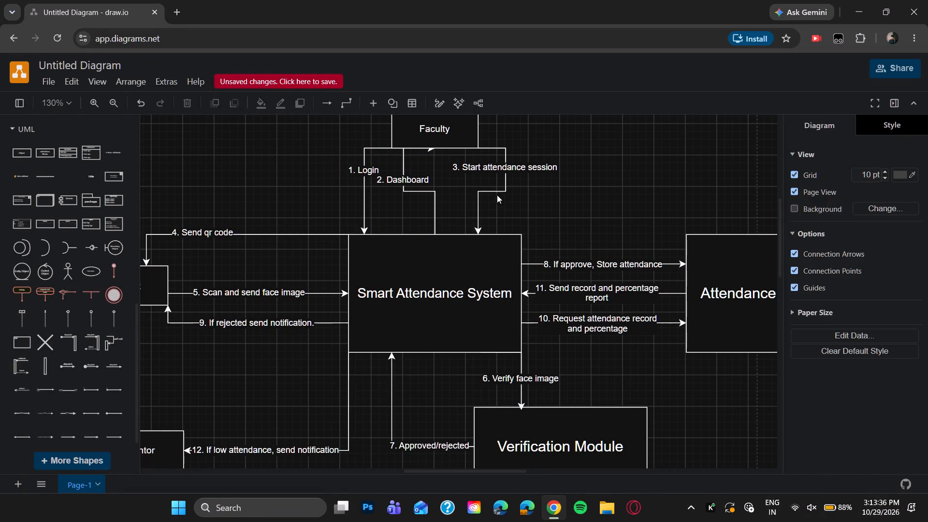
Pull the 3. Start attendance session arrow inward so it runs down from Faculty's corner to Smart Attendance System.
drag(505, 189, 481, 190)
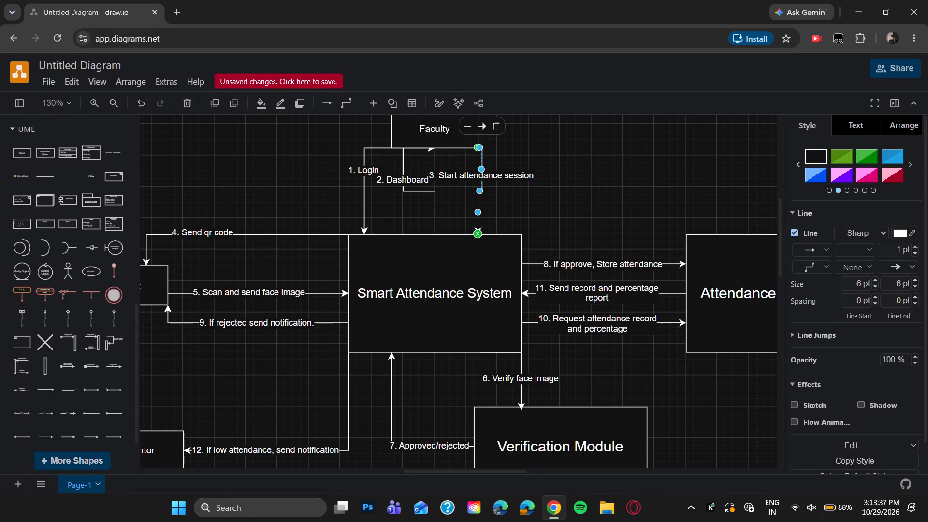
drag(483, 178, 480, 172)
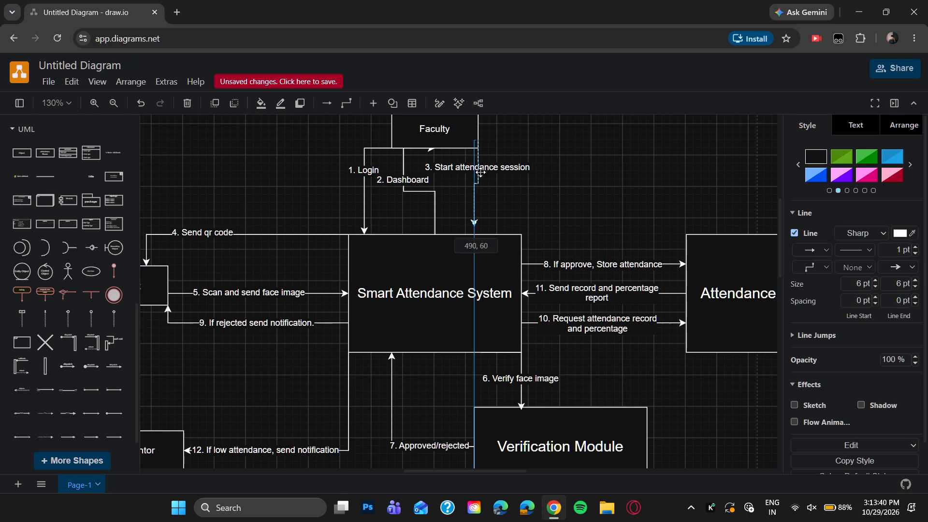
drag(480, 172, 478, 176)
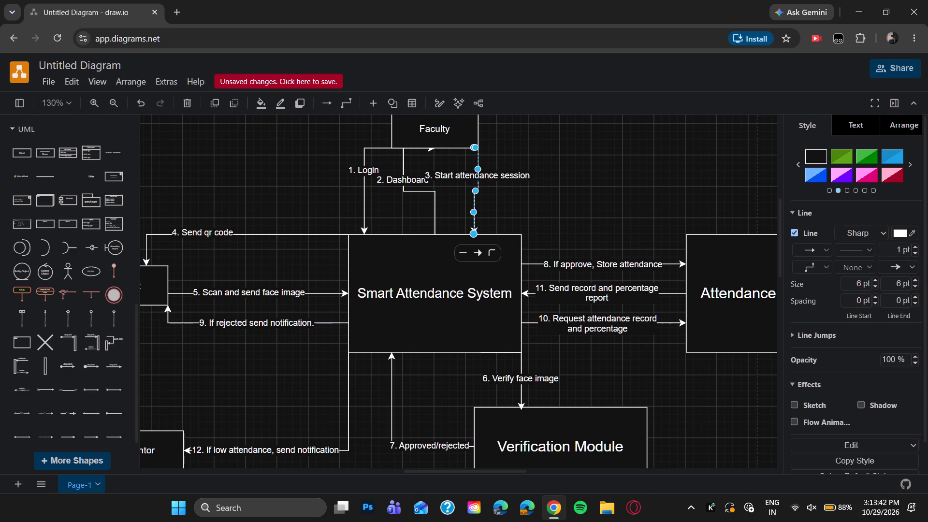
Reshape the 2. Dashboard arrow with bends just above Smart Attendance System and below Faculty, and lower its label along the line.
drag(432, 192, 431, 211)
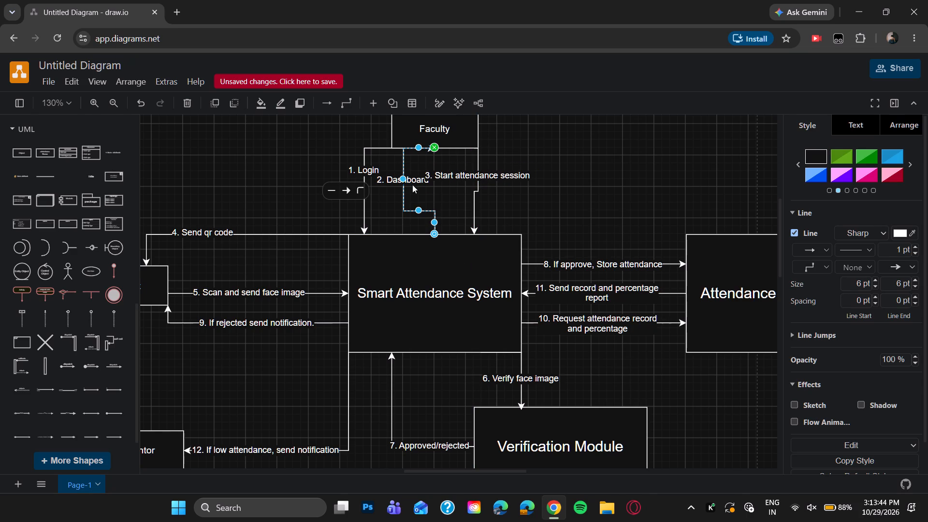
drag(417, 181, 416, 193)
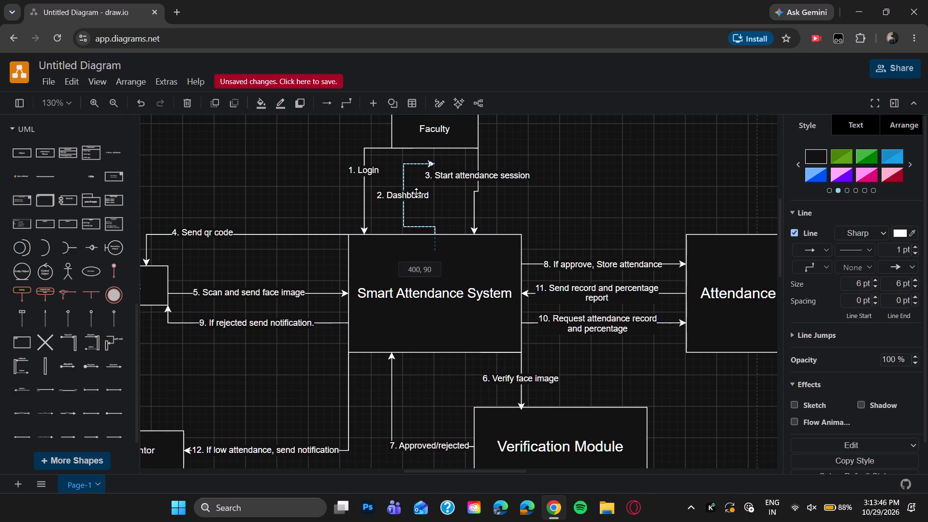
drag(431, 161, 434, 149)
click(578, 215)
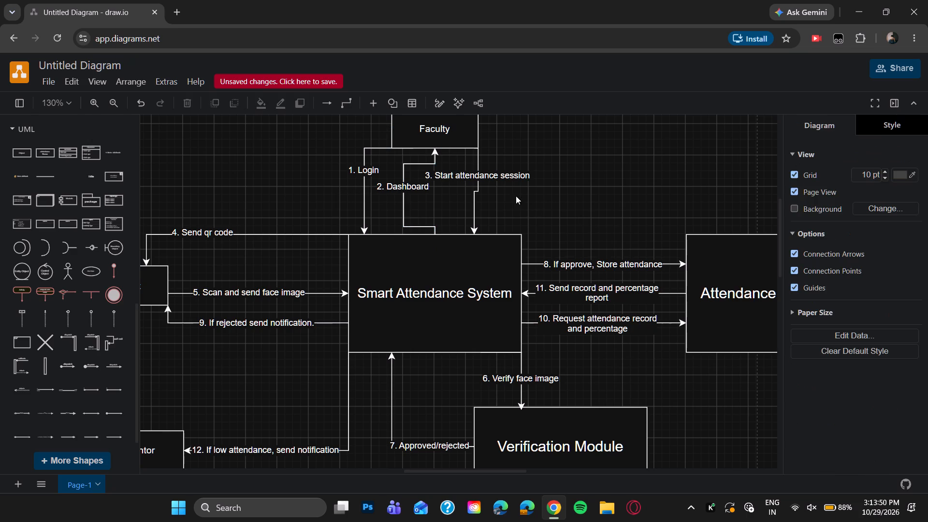
drag(406, 188, 406, 207)
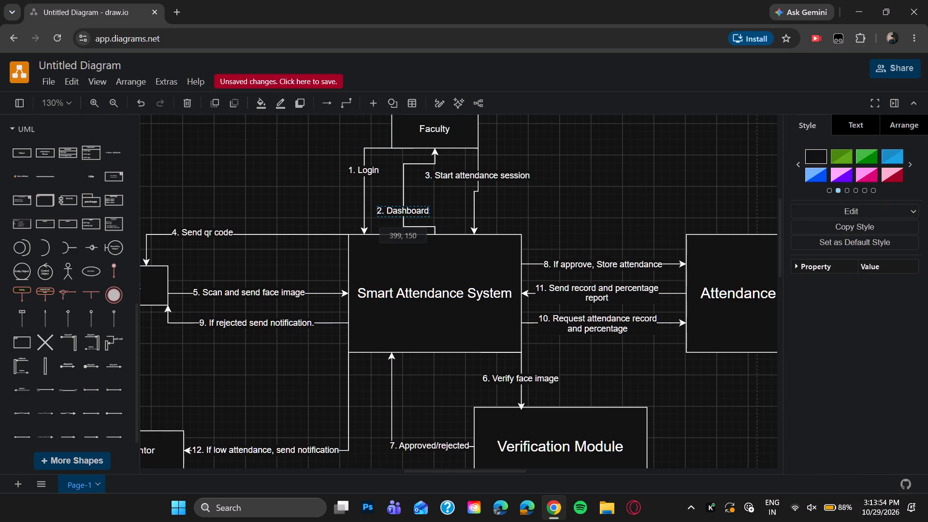
drag(406, 207, 405, 212)
click(631, 196)
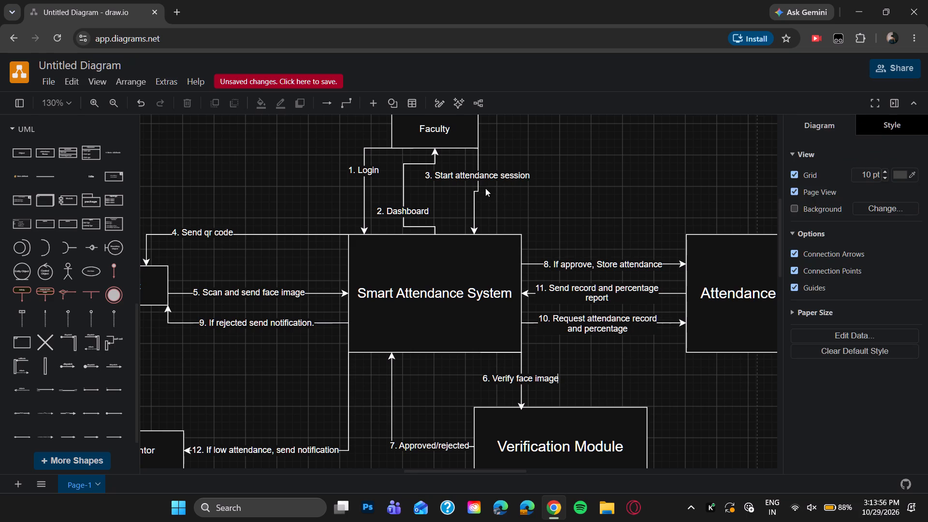
Straighten the 3. Start attendance session arrow into one vertical line and move its label slightly lower.
click(479, 185)
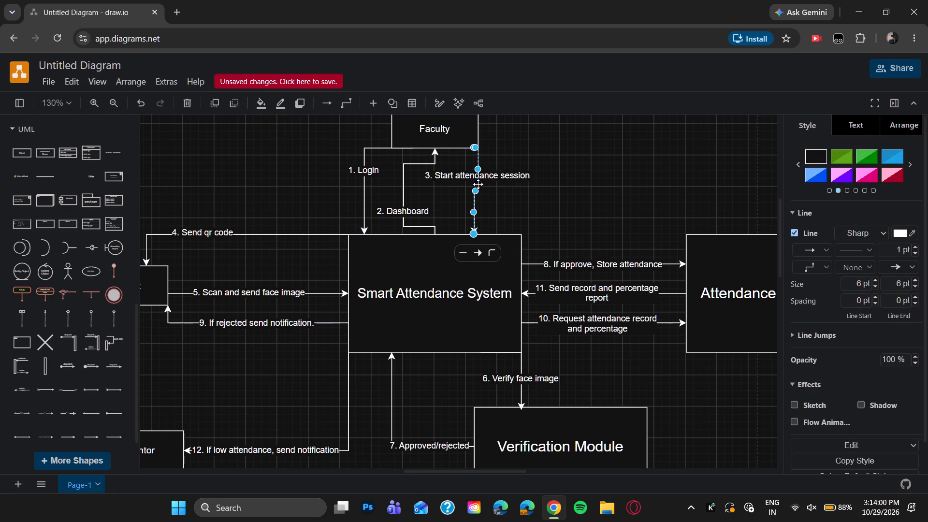
drag(478, 167, 474, 167)
click(551, 187)
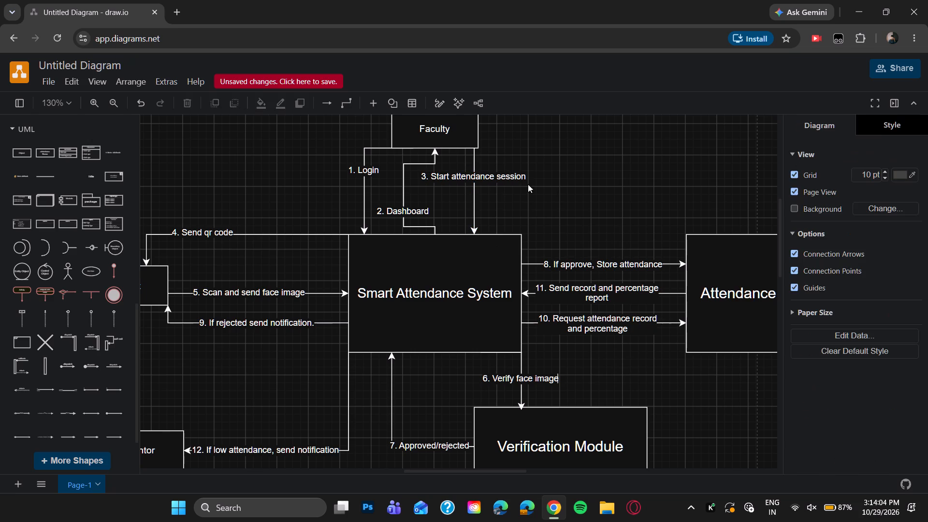
drag(502, 176, 499, 185)
click(611, 183)
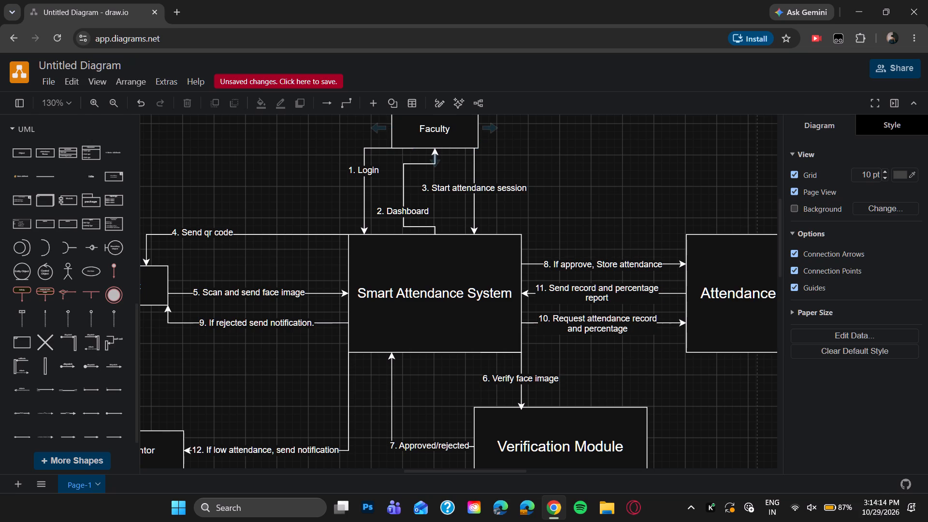
Draw a connector from the lower Student-side corner of Smart Attendance System to the bottom centre of Student.
scroll(663, 292, down, 4)
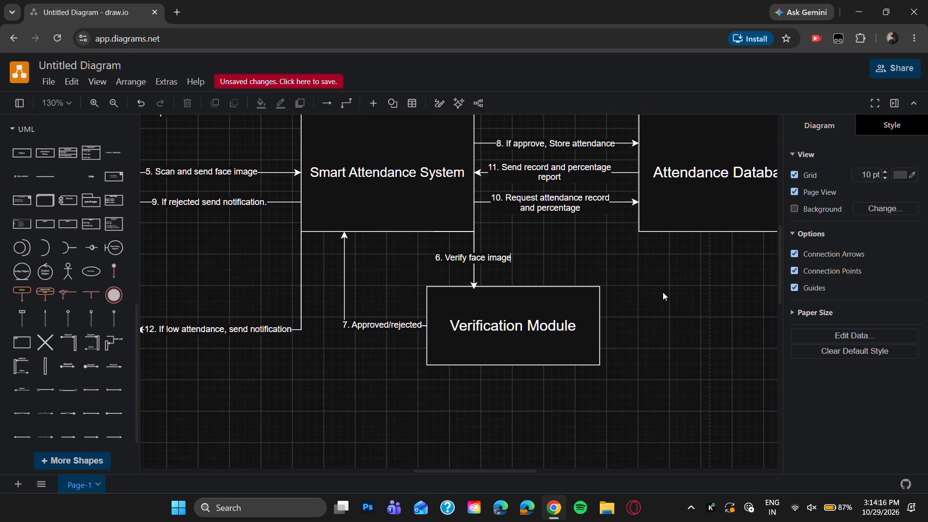
scroll(663, 292, up, 1)
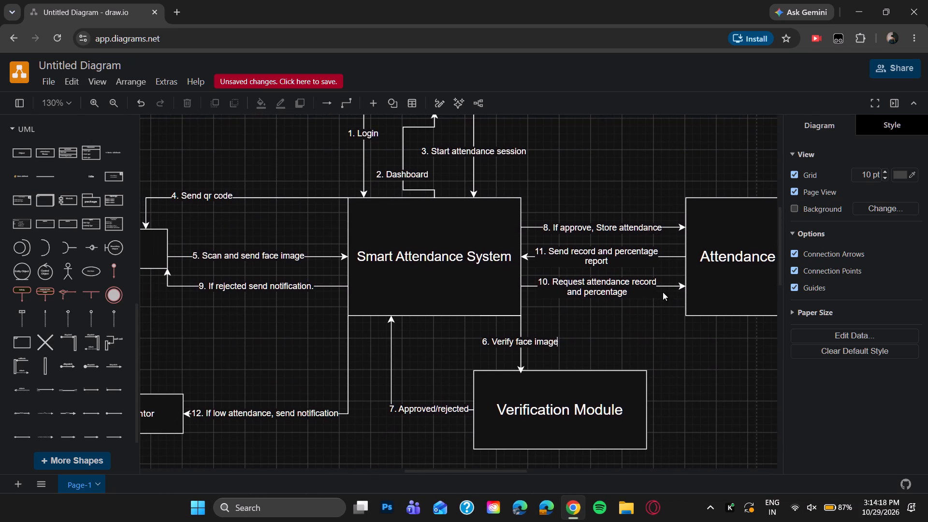
scroll(663, 292, right, 4)
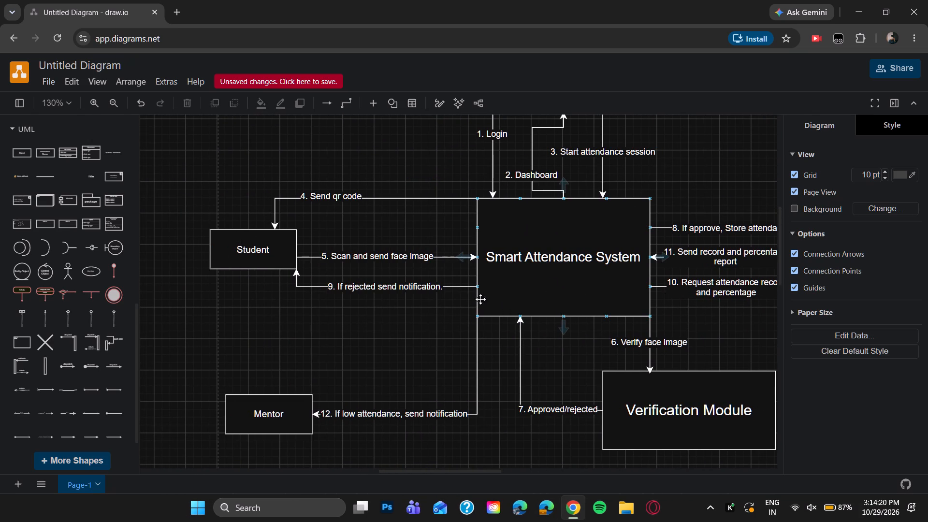
drag(478, 318, 381, 326)
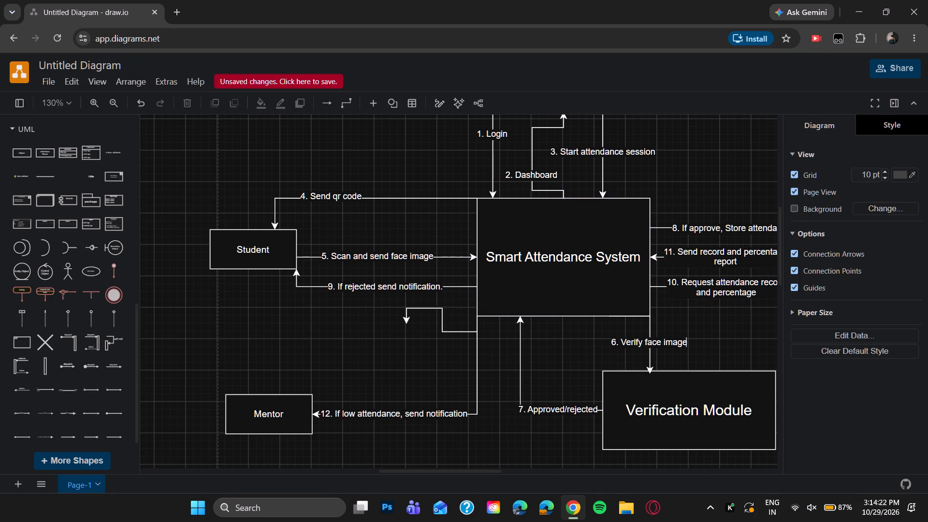
drag(381, 326, 257, 274)
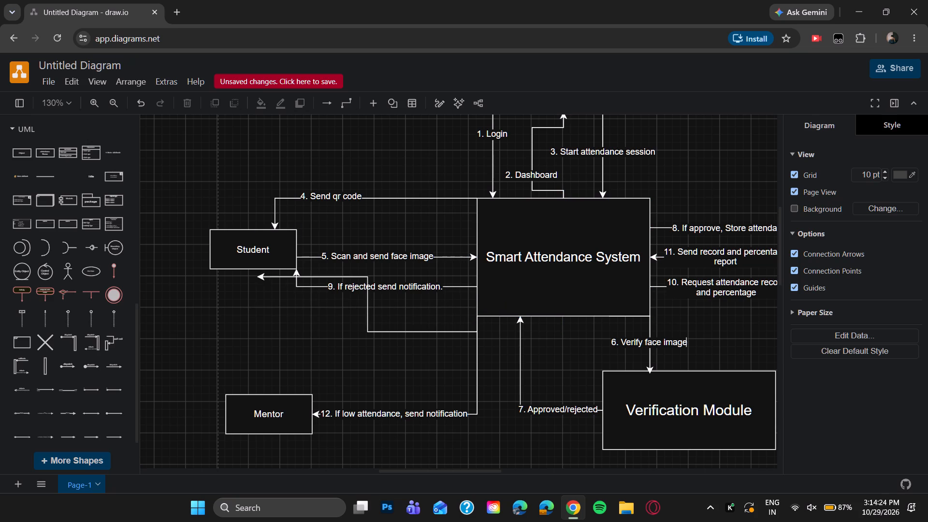
drag(257, 274, 255, 273)
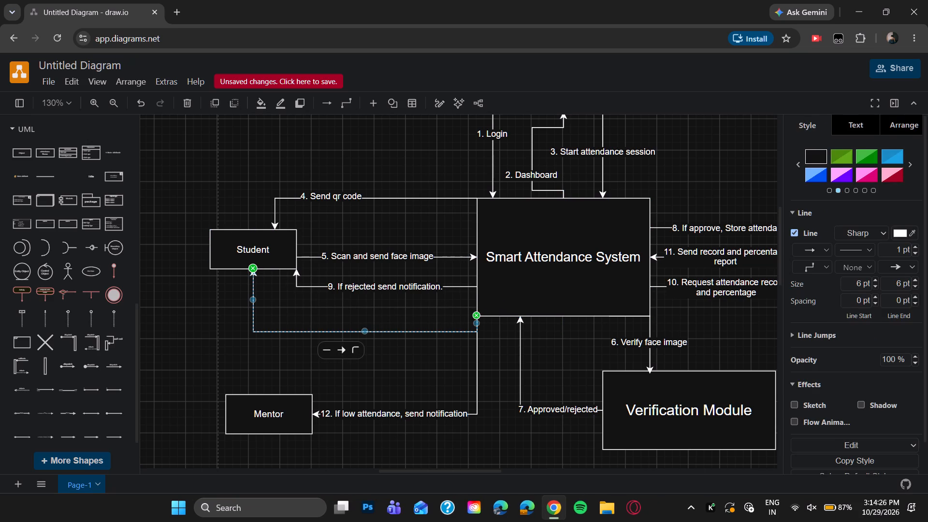
Label the new connector to Student "13. If low attendance, send notification".
double_click(365, 332)
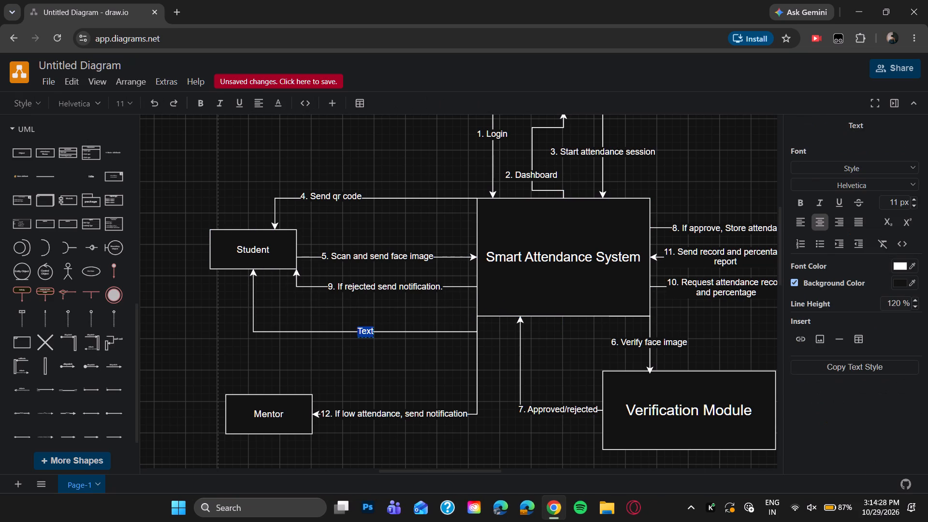
text(13.)
key(space)
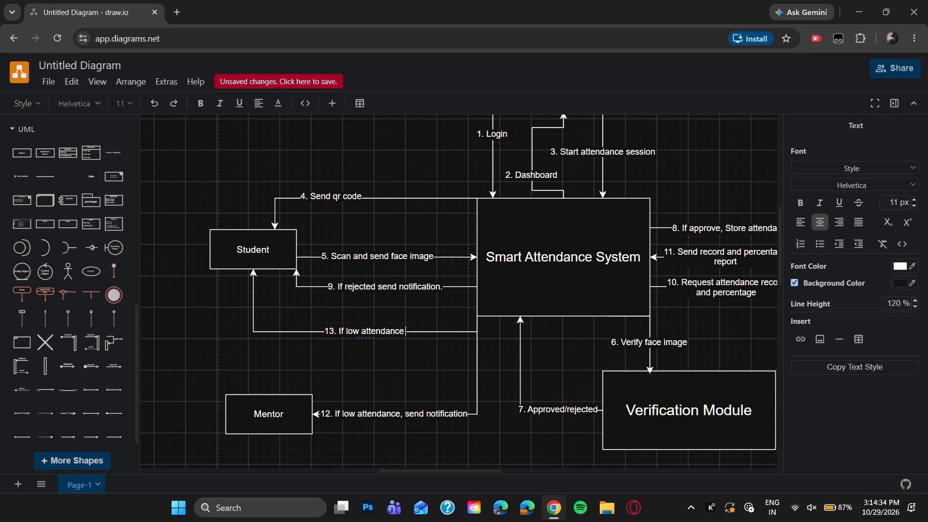
key(BackSpace)
text(, send noti)
text(fication)
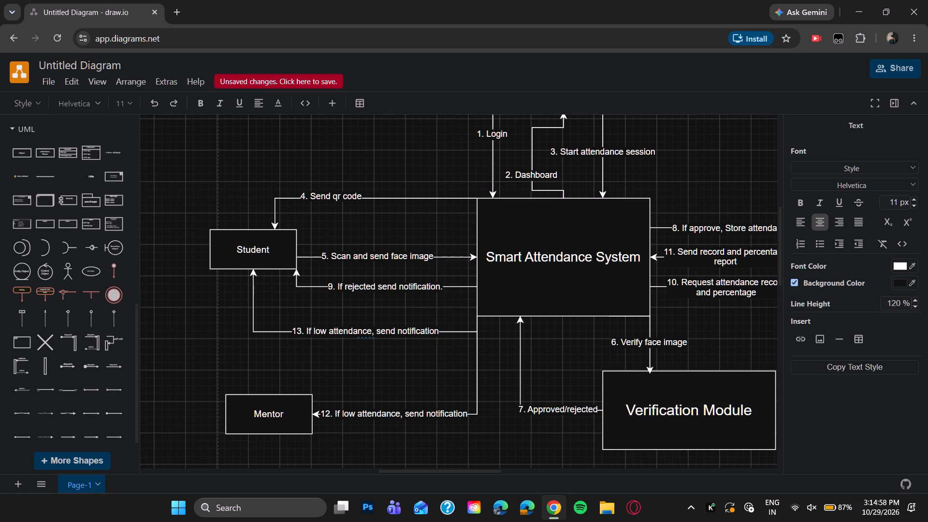
Review the whole diagram, checking the boxes and the numbered arrows around Smart Attendance System, including the new arrow to Student.
scroll(407, 329, left, 4)
scroll(407, 329, up, 2)
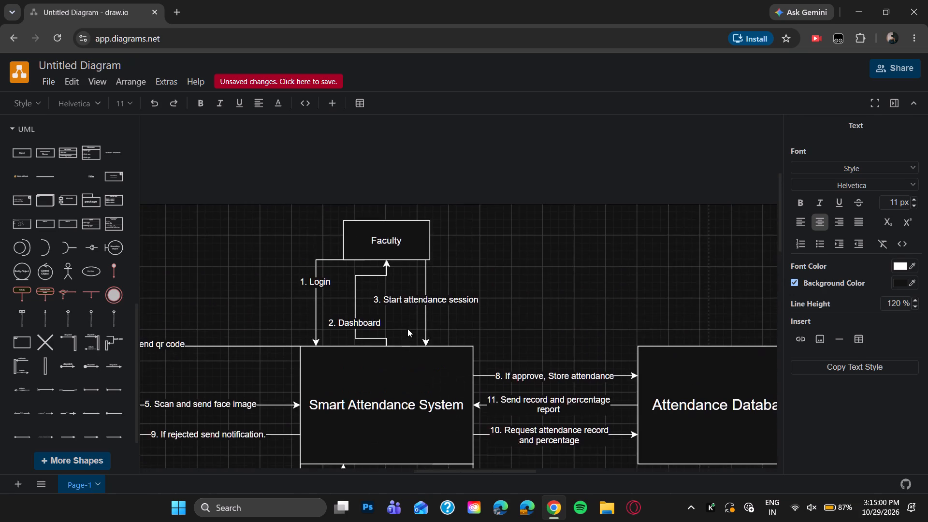
scroll(407, 329, right, 1)
scroll(407, 329, down, 4)
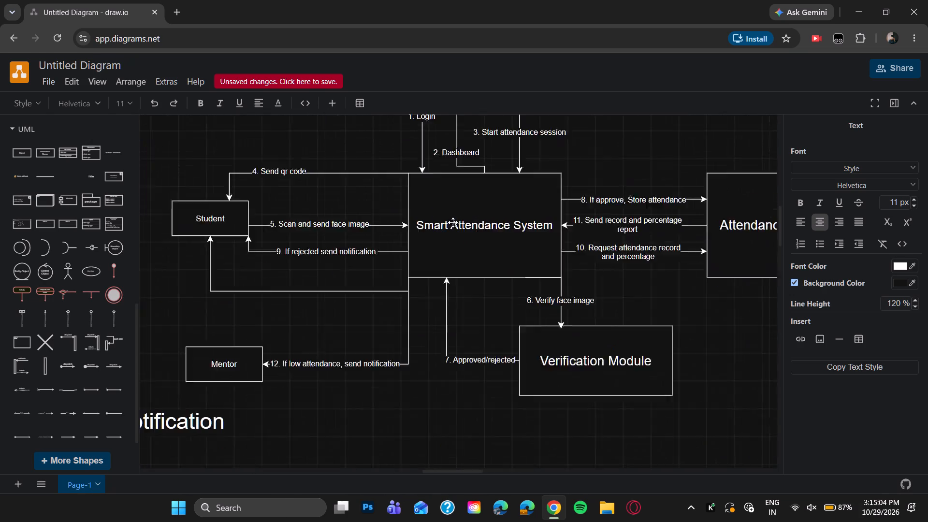
scroll(453, 222, up, 1)
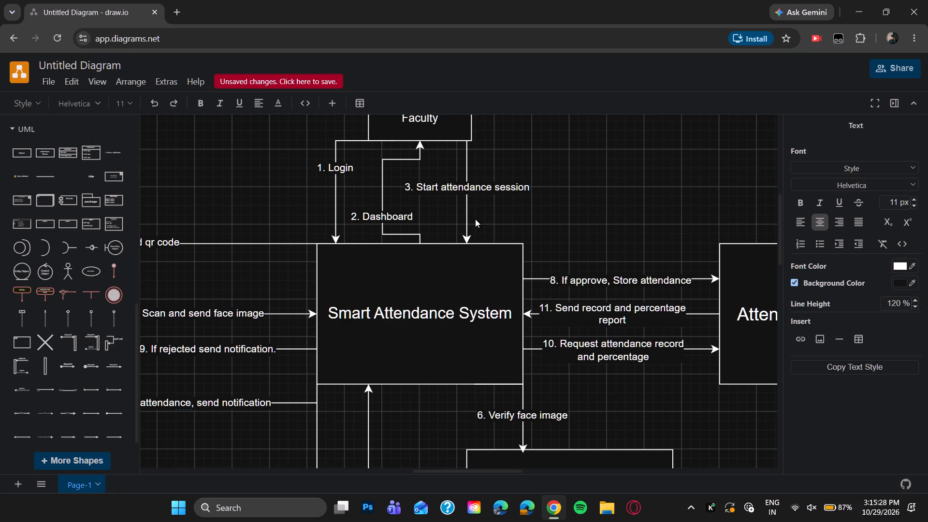
scroll(354, 265, down, 1)
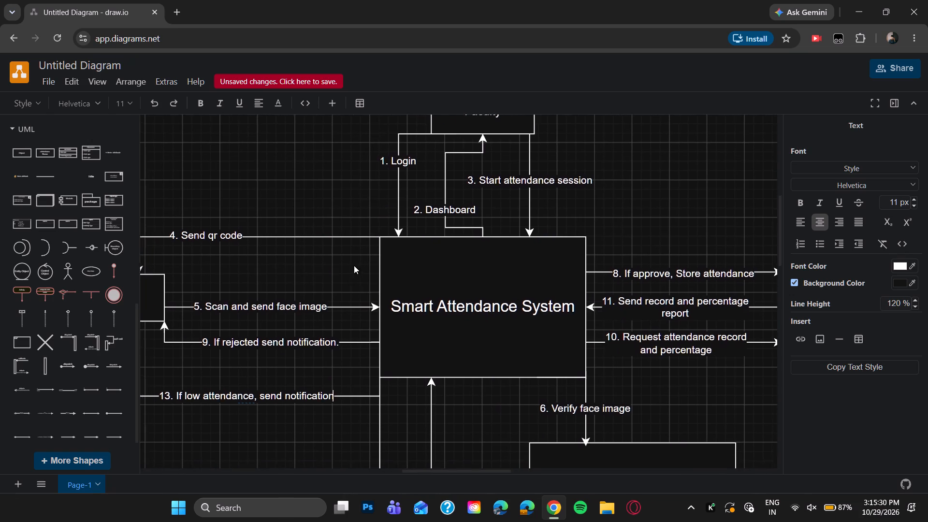
scroll(354, 265, down, 1)
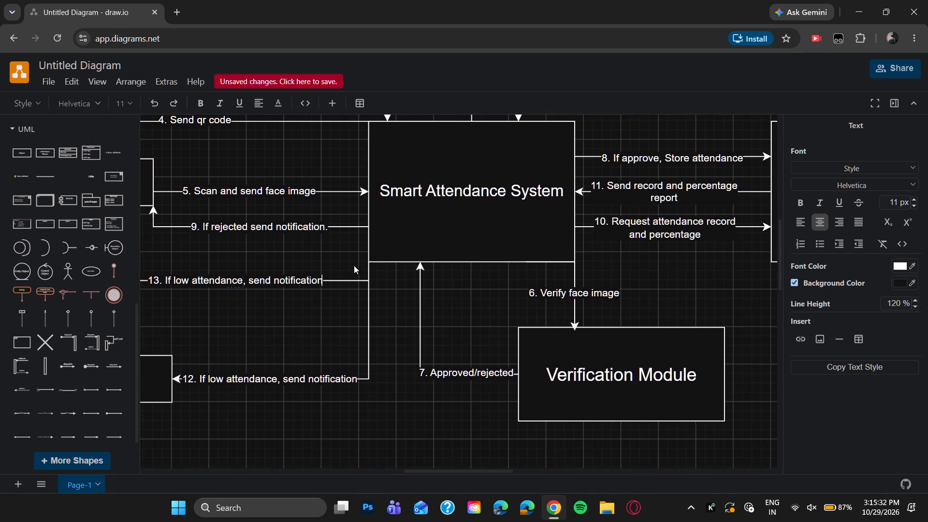
scroll(354, 265, down, 1)
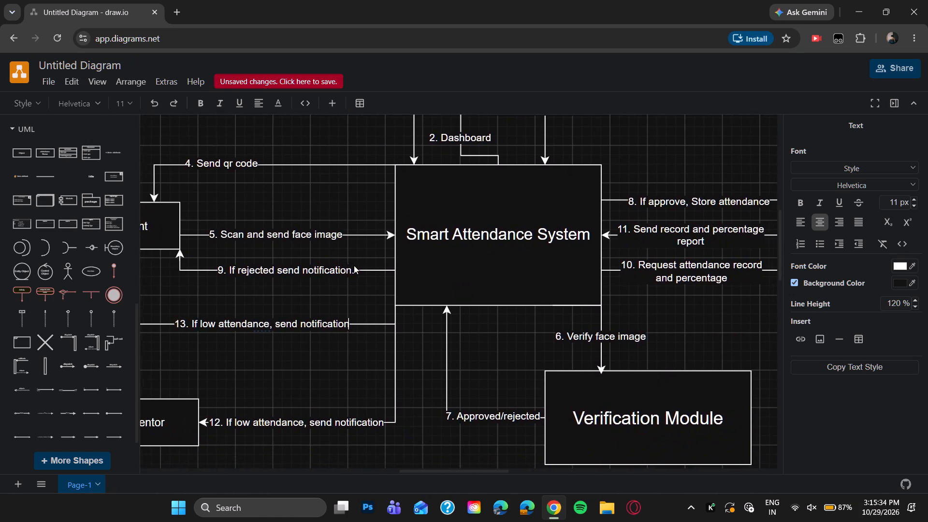
scroll(354, 265, down, 1)
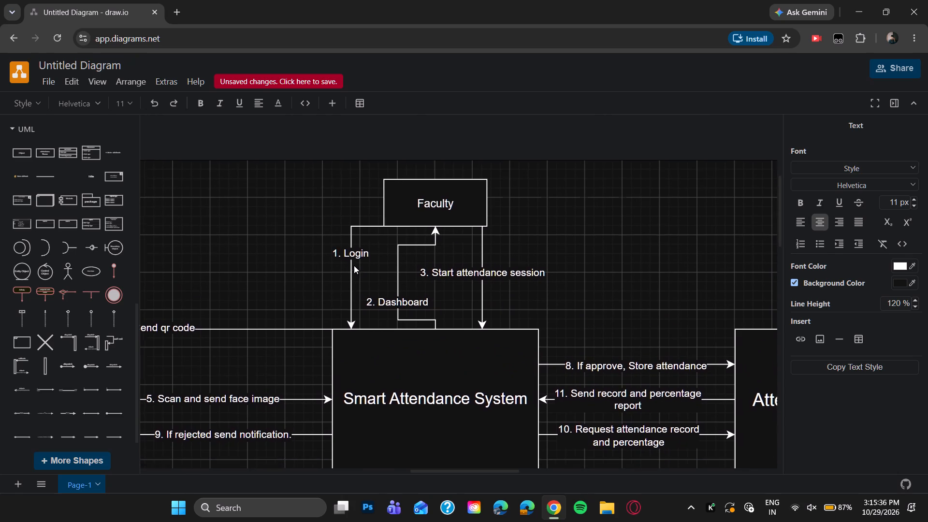
scroll(354, 265, down, 1)
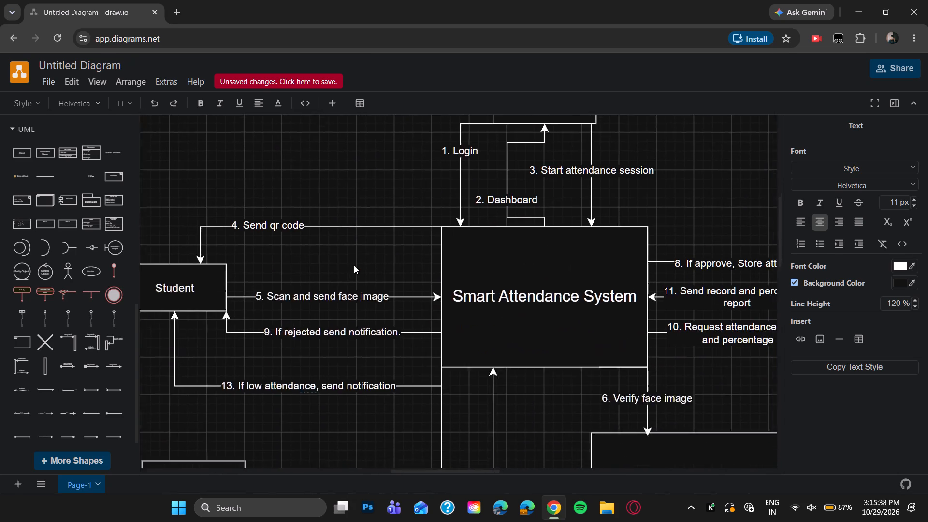
scroll(354, 265, down, 1)
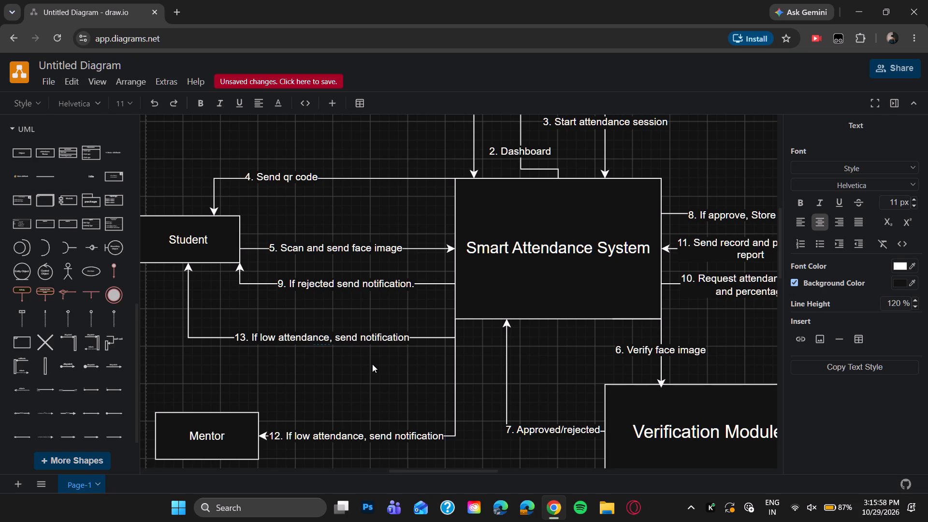
Lower the display brightness to 34 in the Windows quick settings and return to the diagram.
click(808, 515)
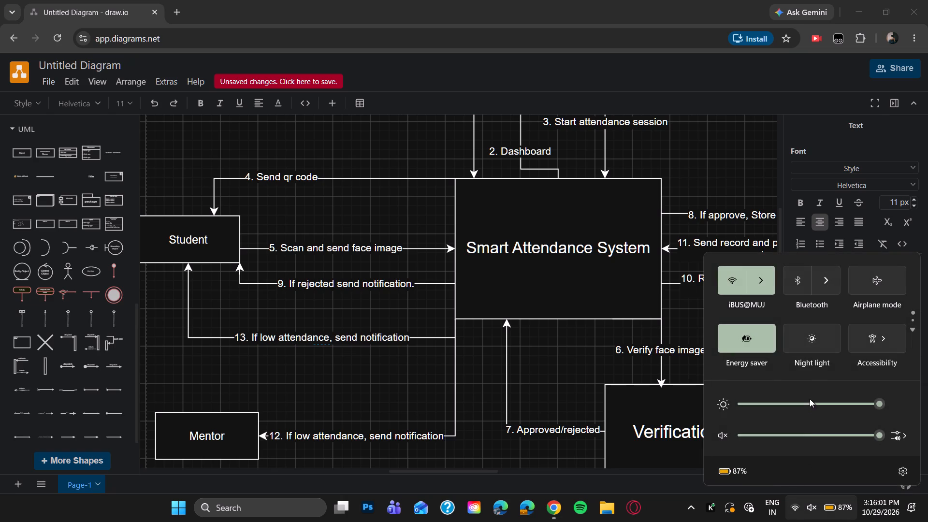
drag(810, 399, 790, 406)
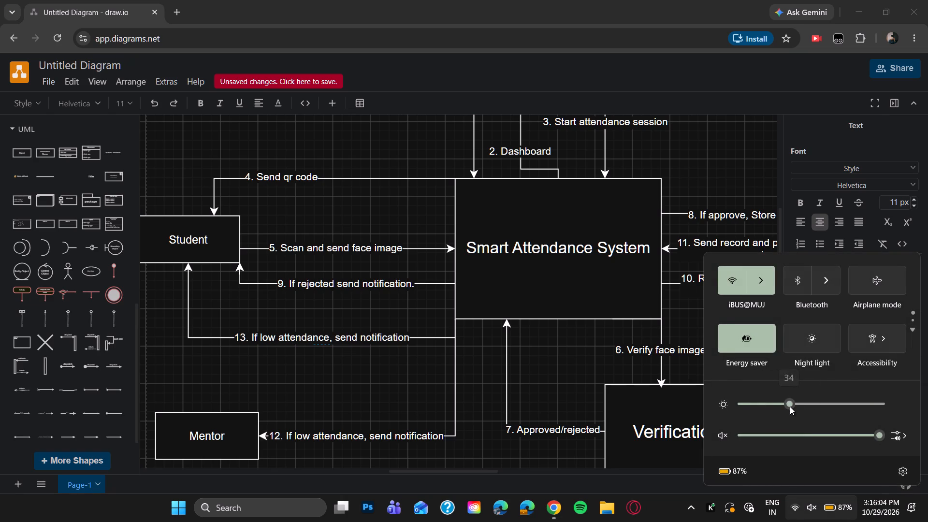
click(635, 90)
Examine the arrows linking Smart Attendance System with Attendance Database, Verification Module, Student and Mentor.
scroll(572, 245, down, 1)
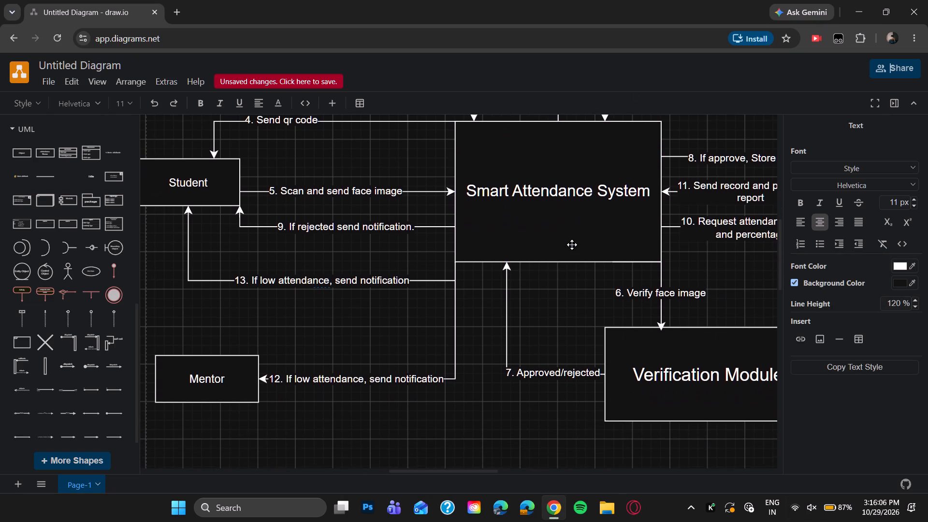
scroll(572, 245, down, 1)
scroll(572, 245, up, 1)
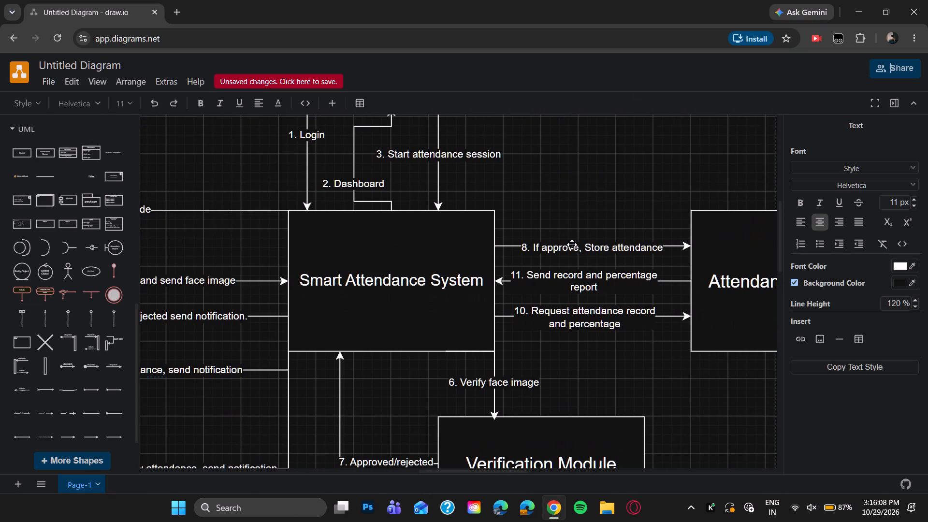
scroll(572, 245, right, 1)
scroll(270, 298, right, 1)
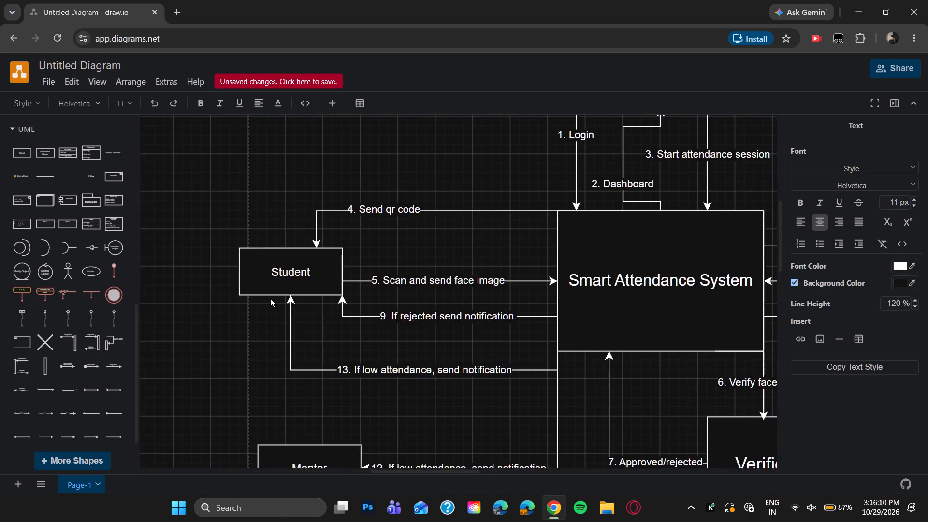
Reroute the "1. Login" arrow so it leaves Faculty's left side slightly below mid-height before dropping to Smart Attendance System.
scroll(270, 298, right, 1)
scroll(270, 298, left, 3)
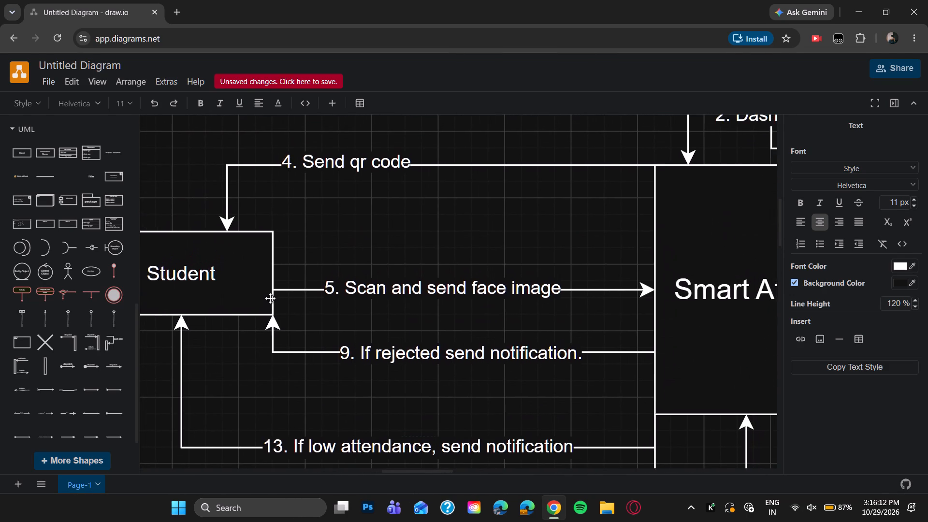
scroll(270, 298, up, 2)
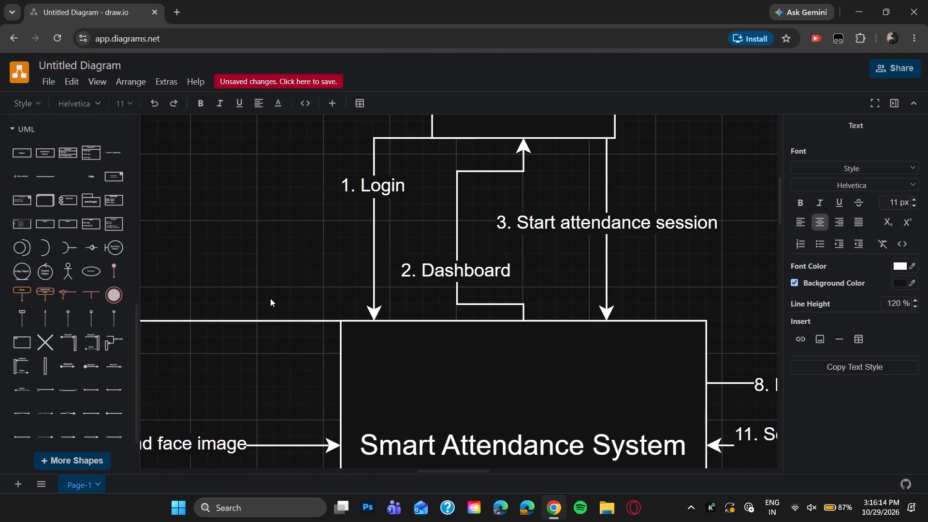
scroll(270, 298, up, 3)
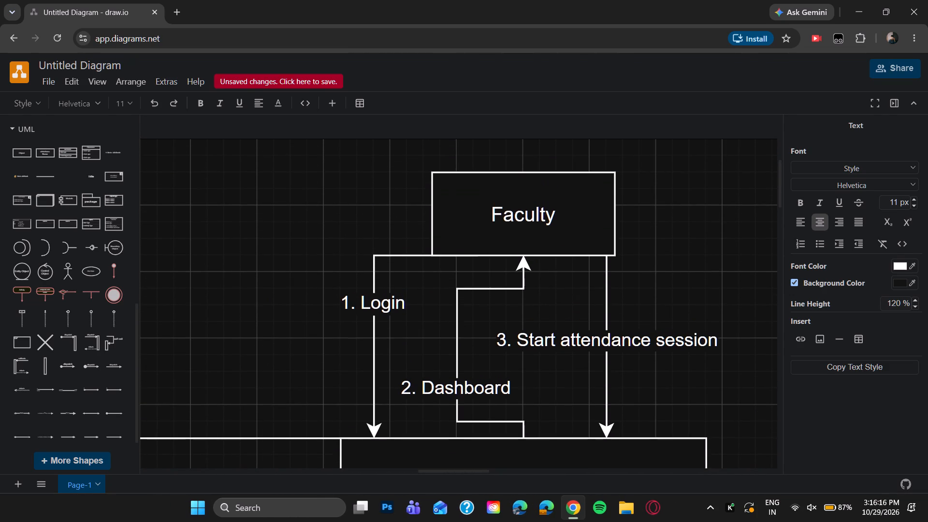
drag(406, 255, 411, 202)
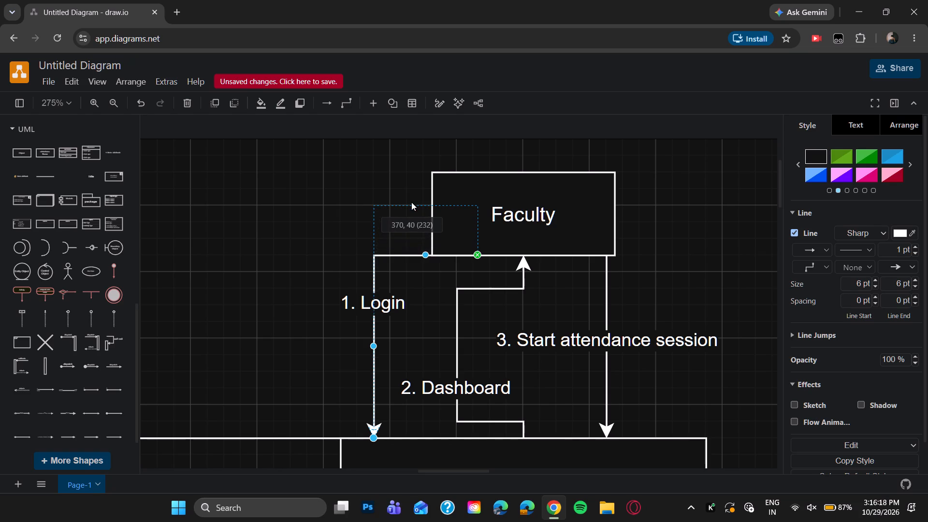
drag(411, 202, 411, 203)
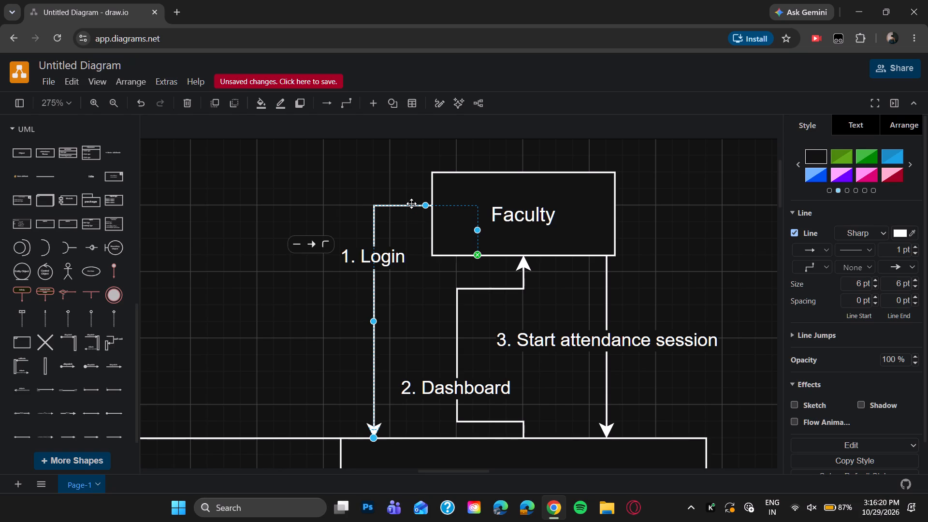
click(414, 207)
click(427, 204)
drag(424, 203, 423, 217)
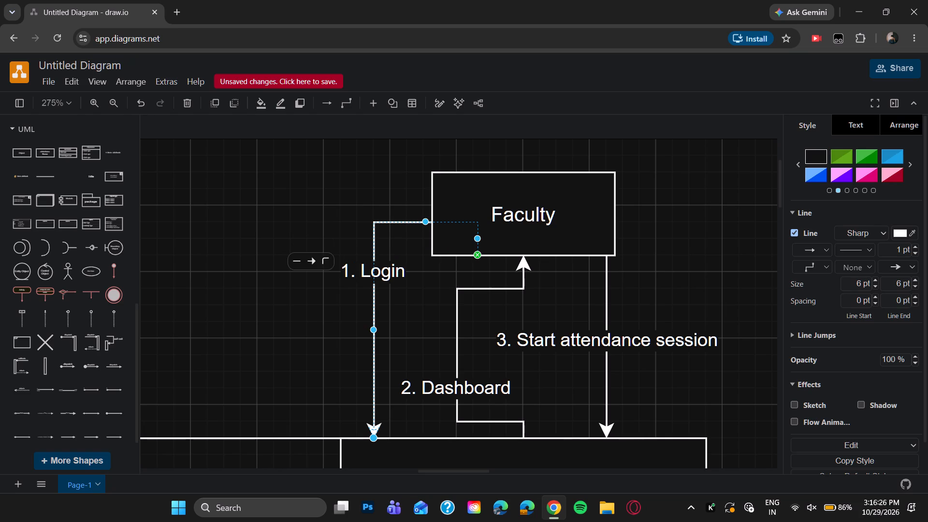
click(389, 133)
Draw a connector from Faculty's right side to Smart Attendance System's top-right corner, with its vertical segment routed outward past that corner.
scroll(636, 294, left, 2)
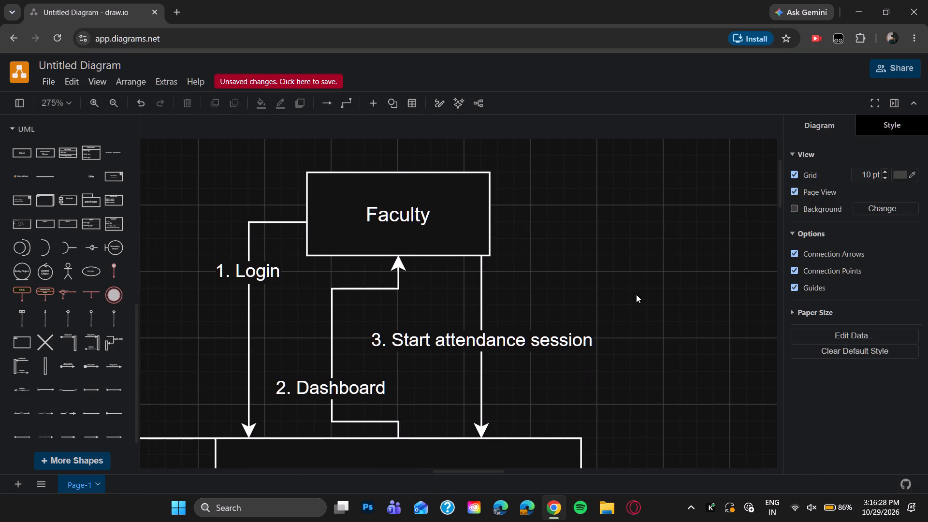
scroll(636, 294, down, 1)
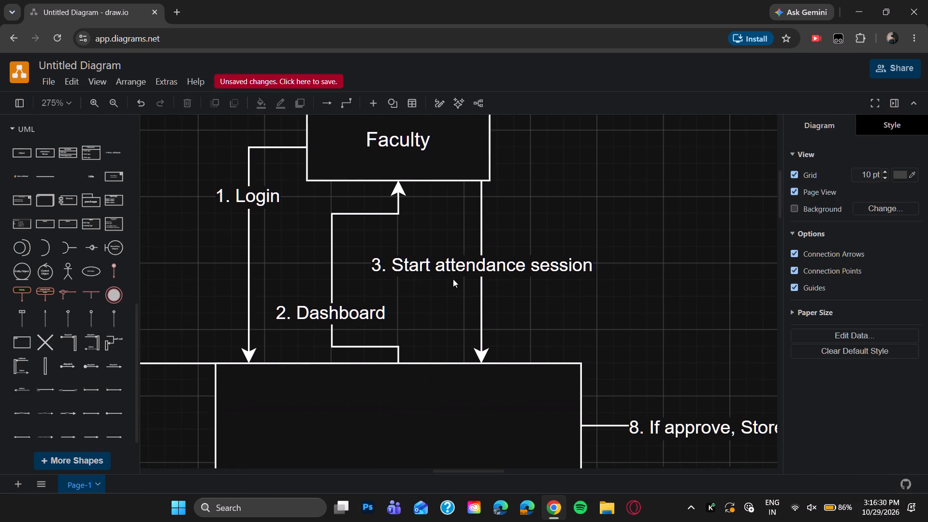
scroll(572, 287, down, 2)
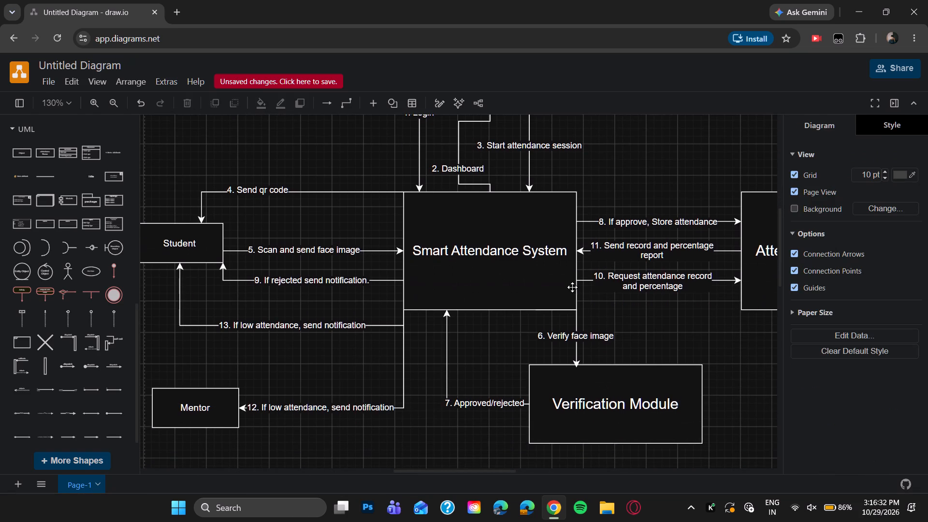
scroll(548, 229, up, 1)
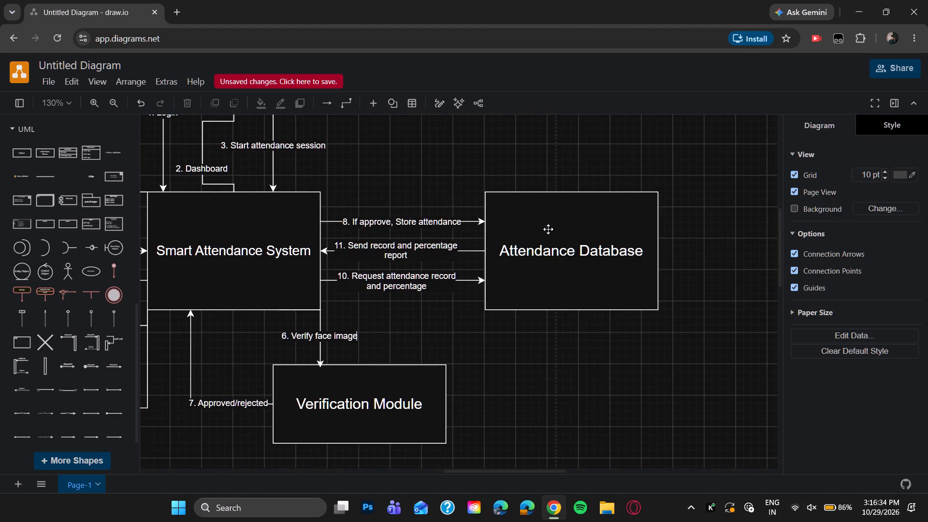
scroll(548, 229, up, 1)
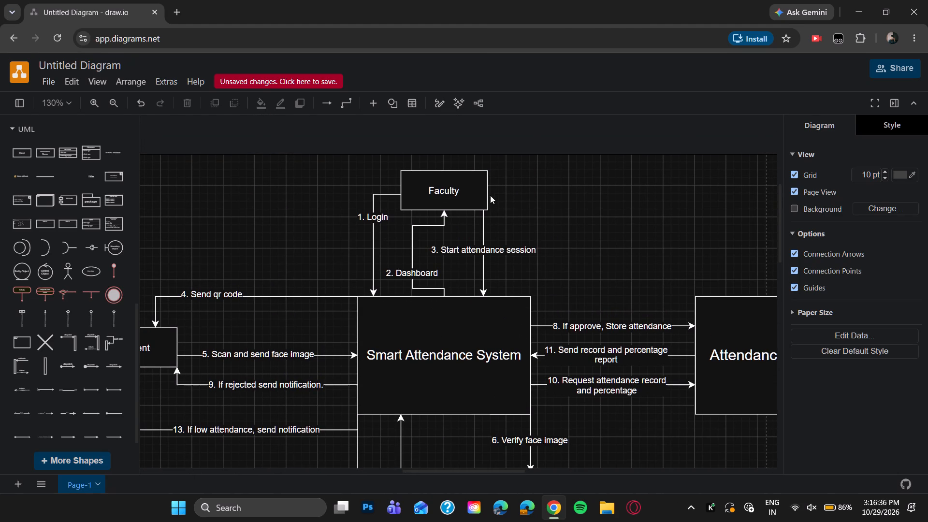
drag(487, 190, 556, 220)
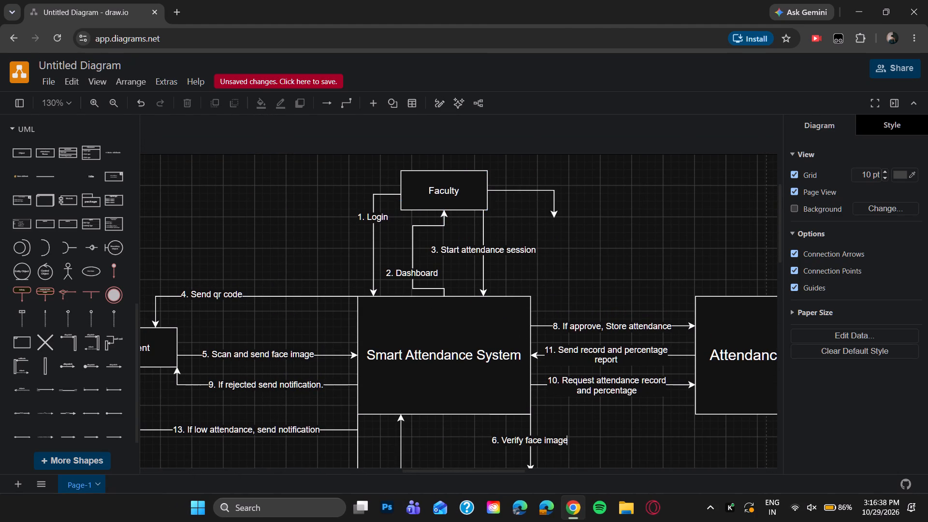
drag(556, 220, 516, 293)
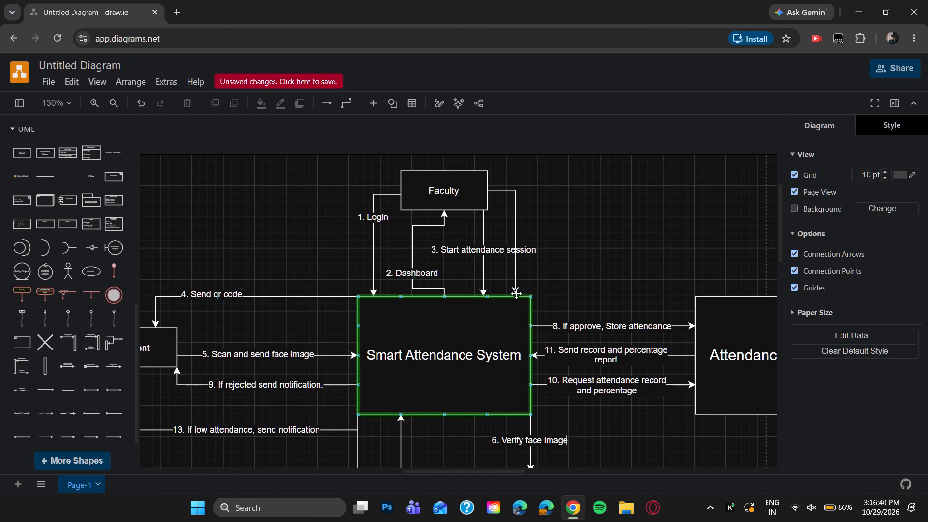
drag(516, 293, 531, 292)
drag(532, 239, 554, 236)
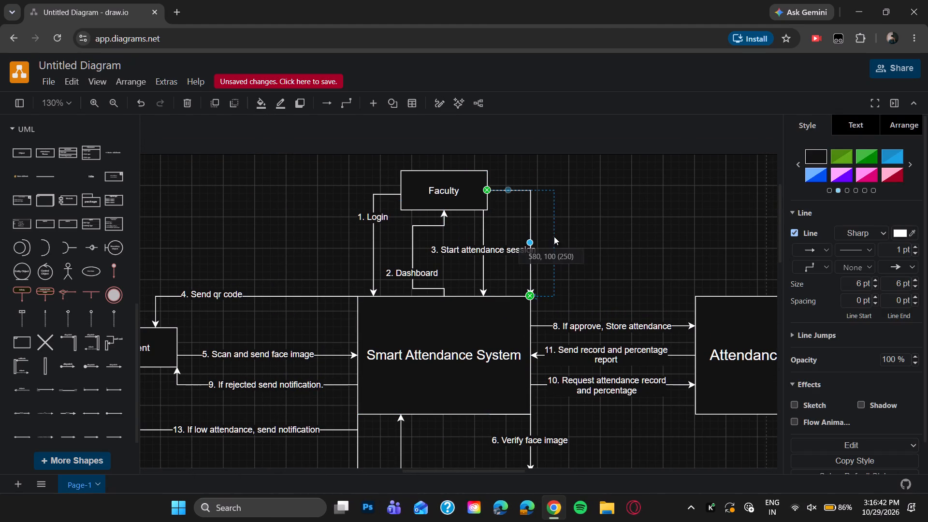
drag(554, 236, 575, 232)
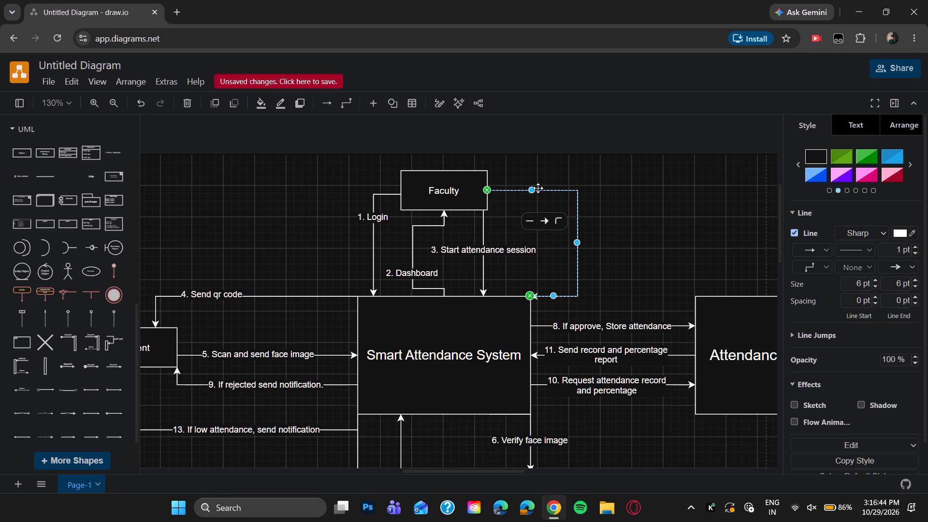
Label the new connector from Faculty to Smart Attendance System "Close session".
double_click(532, 189)
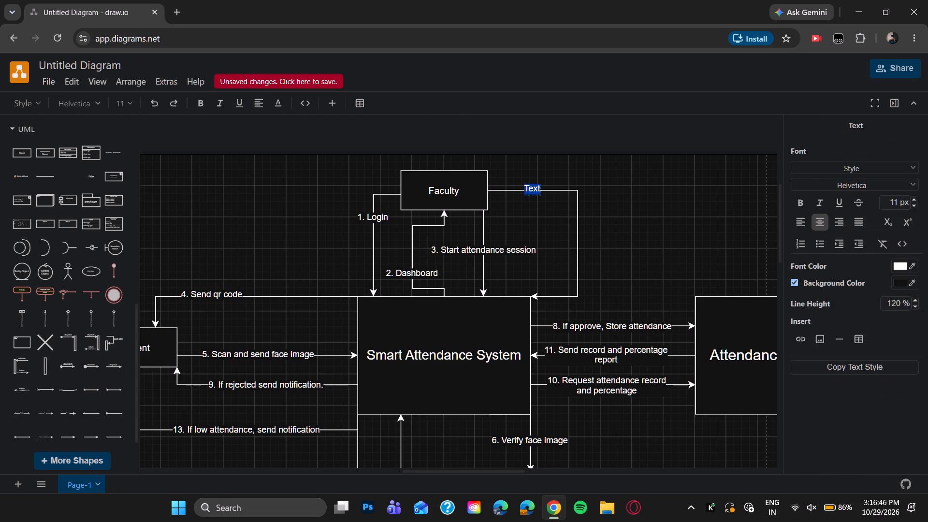
text(CLOS)
key(BackSpace)
key(BackSpace)
key(BackSpace)
key(BackSpace)
key(BackSpace)
key(BackSpace)
key(BackSpace)
text(lose)
key(space)
text(session)
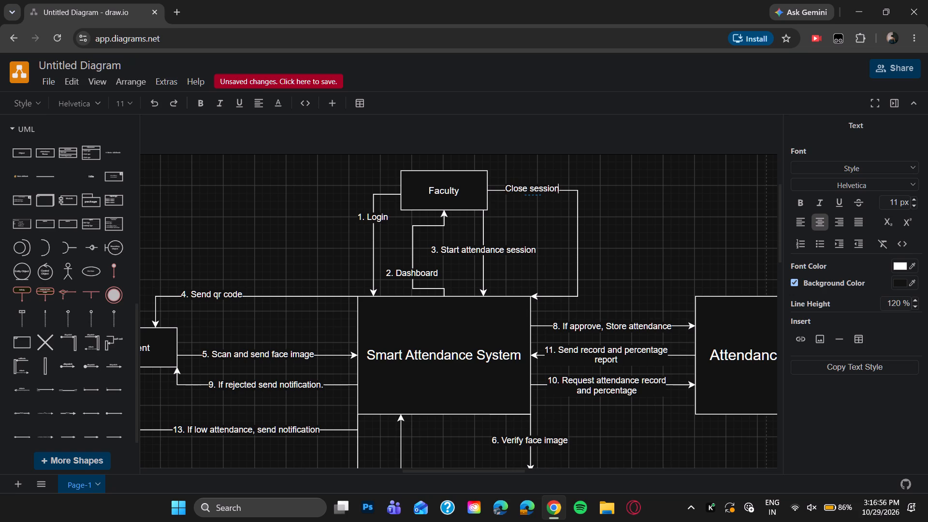
click(628, 216)
Add the number "10." in front of the "Close session" label.
scroll(628, 216, right, 1)
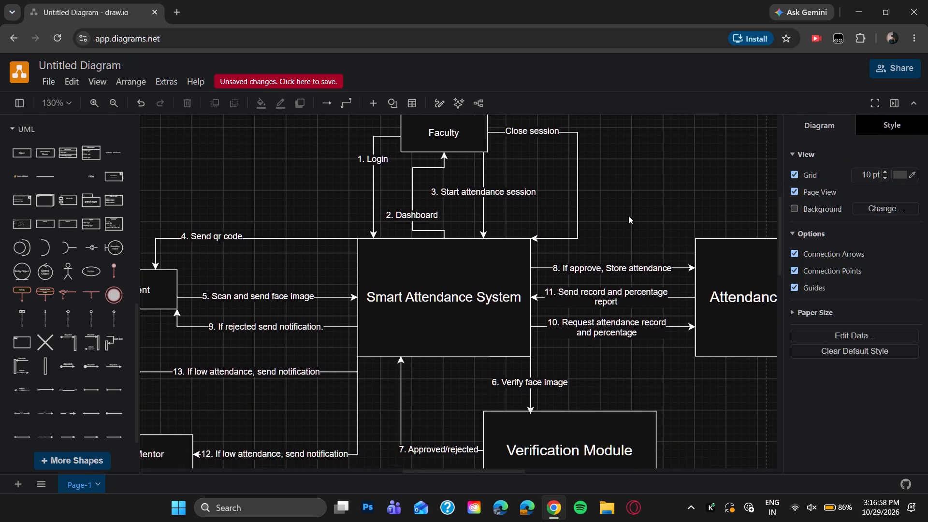
scroll(628, 216, right, 1)
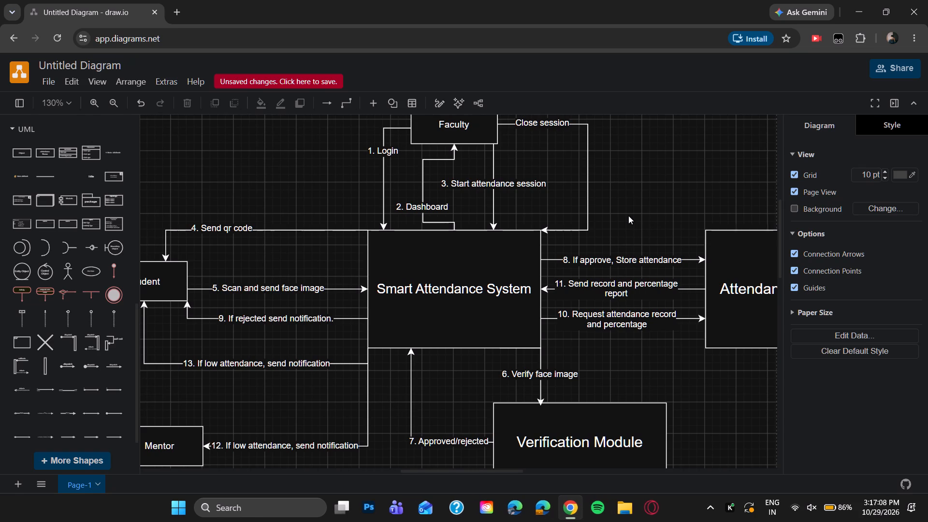
scroll(628, 216, up, 1)
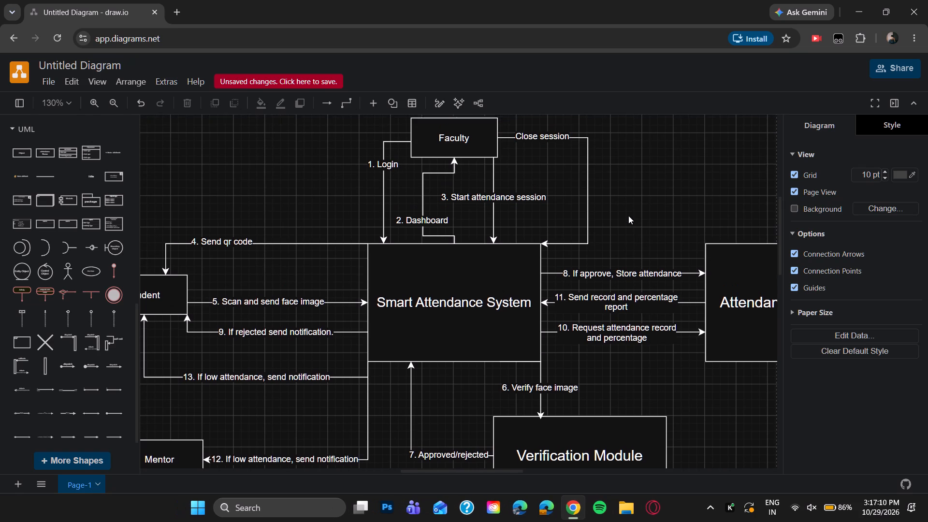
scroll(628, 216, up, 1)
double_click(522, 147)
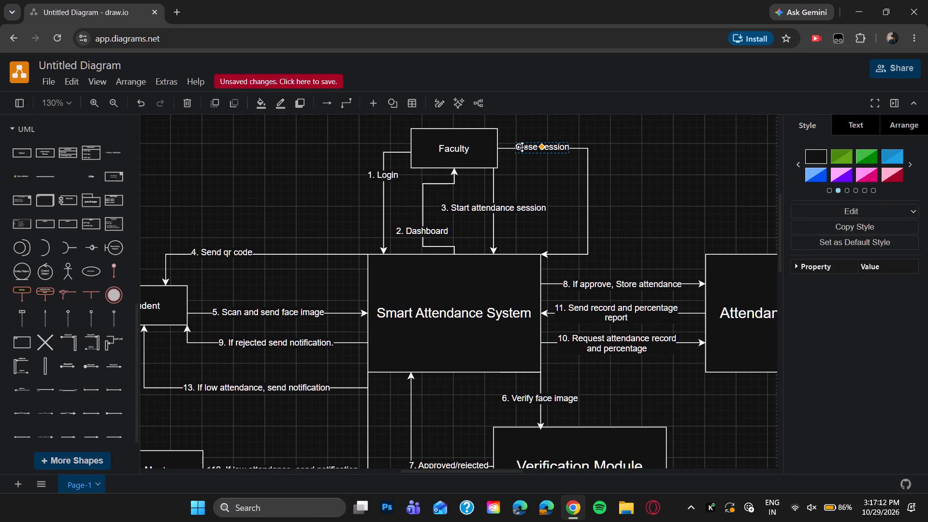
click(513, 147)
triple_click(517, 146)
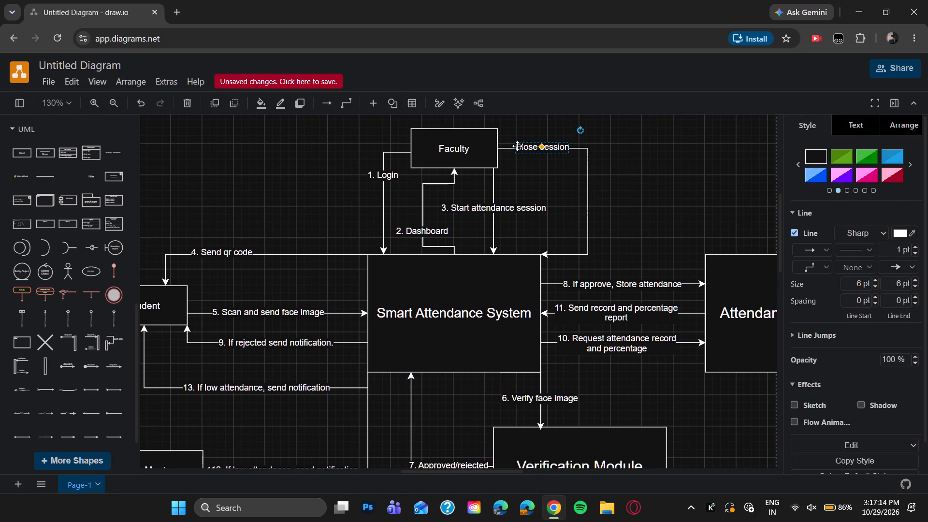
key(Left)
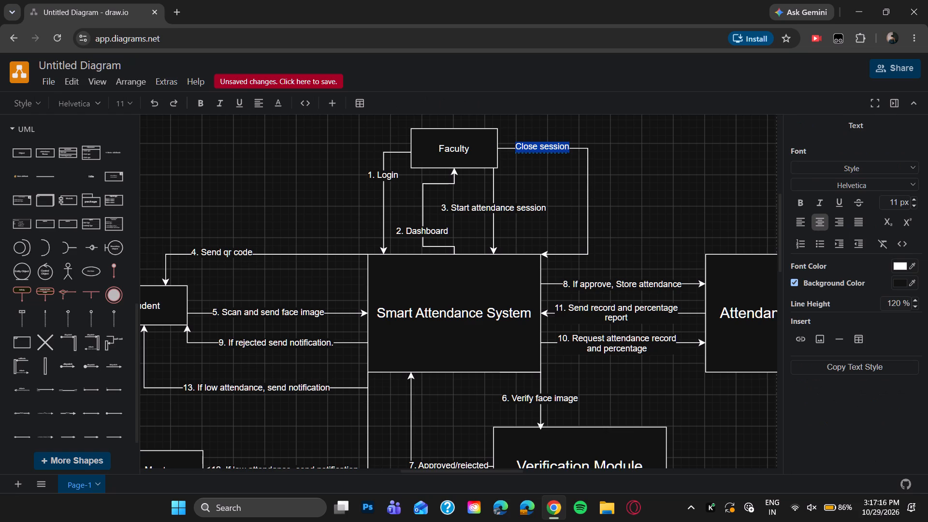
click(519, 146)
key(Left)
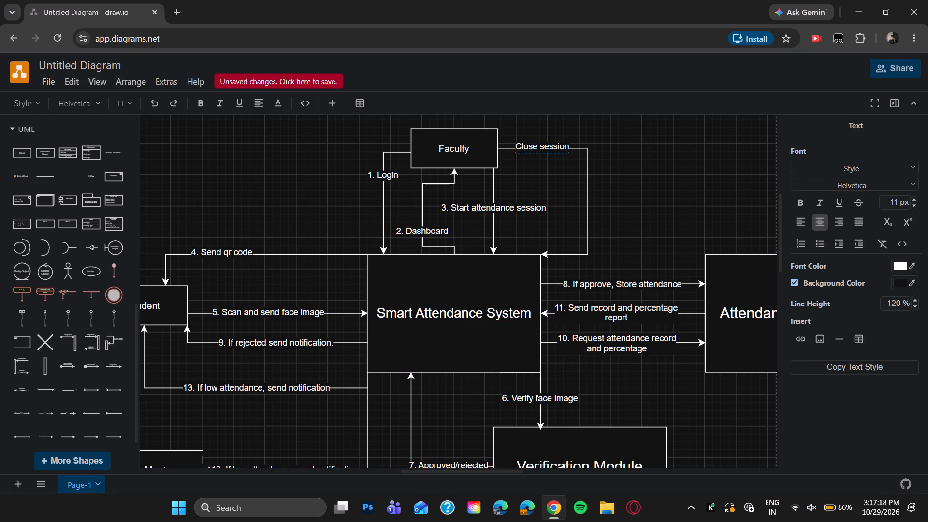
text(10.)
Renumber the "Request attendance record and percentage" label as 11.
double_click(563, 340)
click(563, 338)
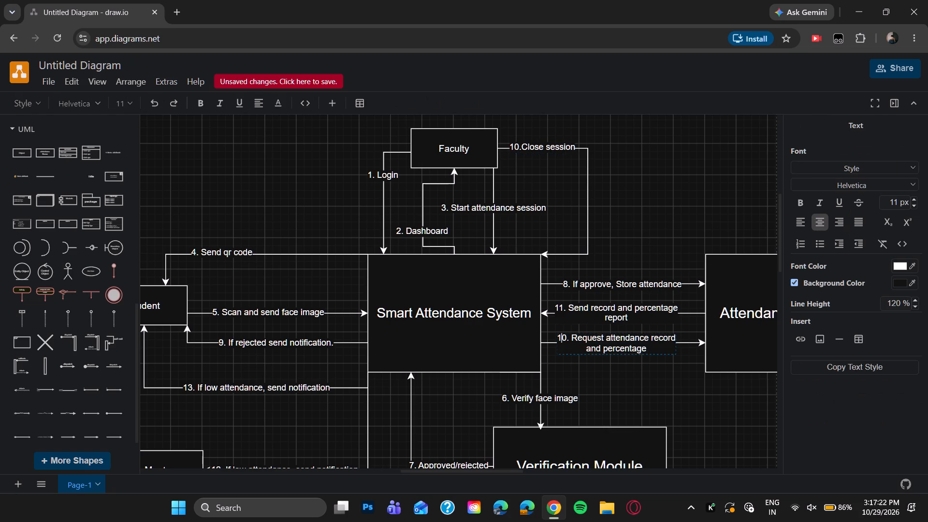
key(Right)
key(BackSpace)
key(1)
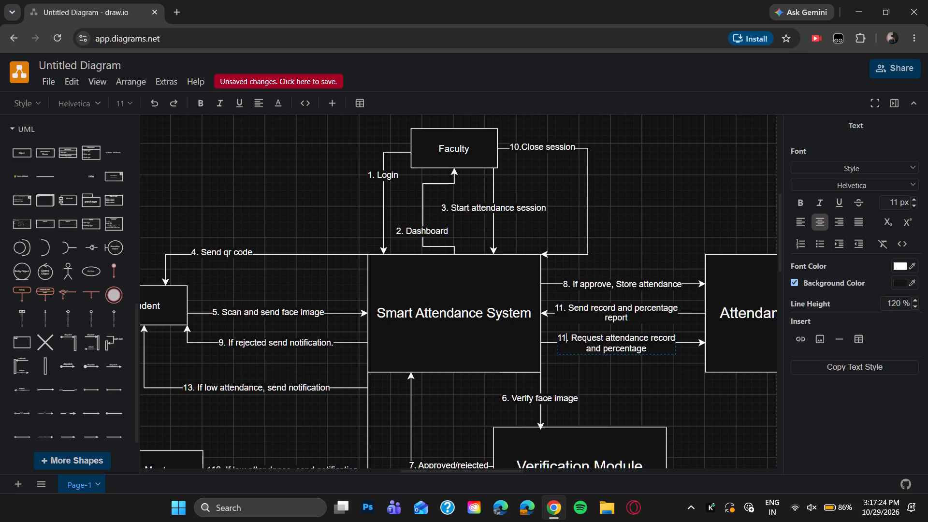
click(667, 235)
Renumber the "Send record and percentage report" label as 12.
double_click(560, 306)
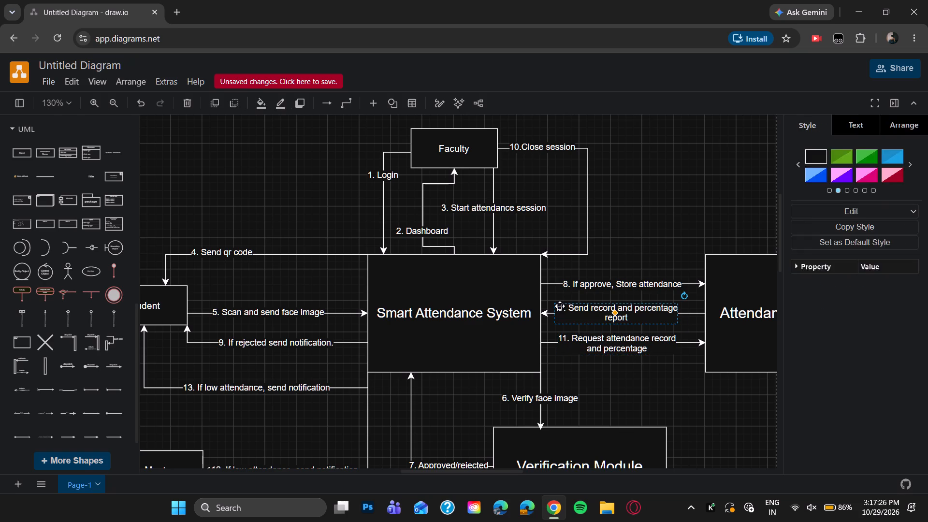
click(560, 307)
key(Right)
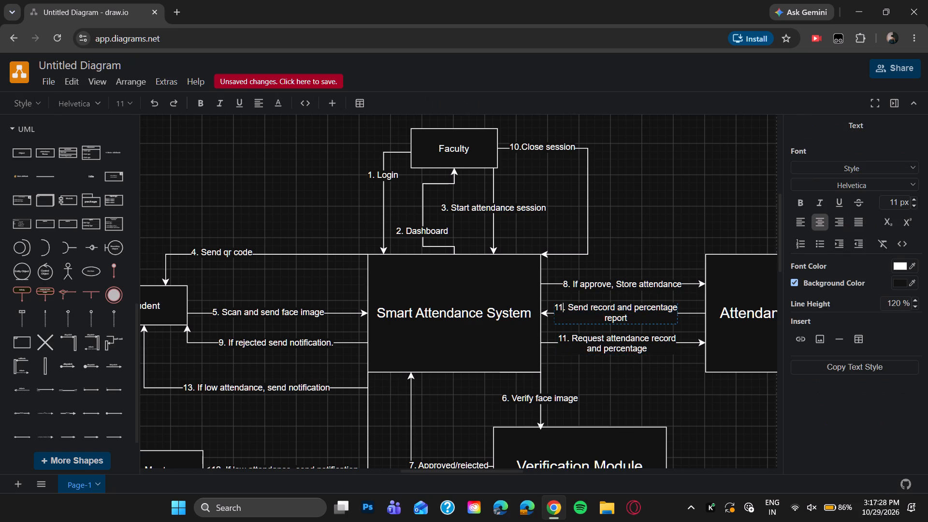
key(BackSpace)
key(2)
scroll(560, 307, down, 3)
click(537, 377)
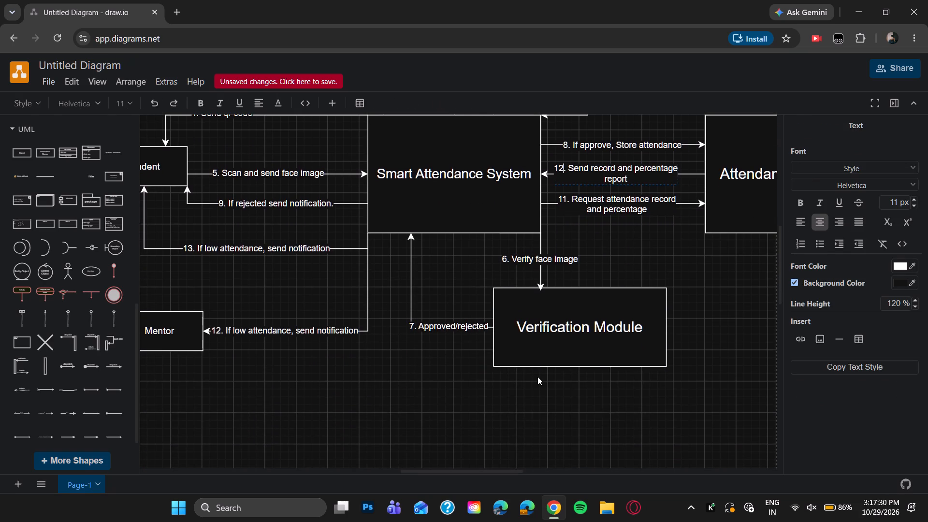
Renumber the "If low attendance, send notification" label on the arrow to Mentor as 13.
scroll(537, 377, right, 3)
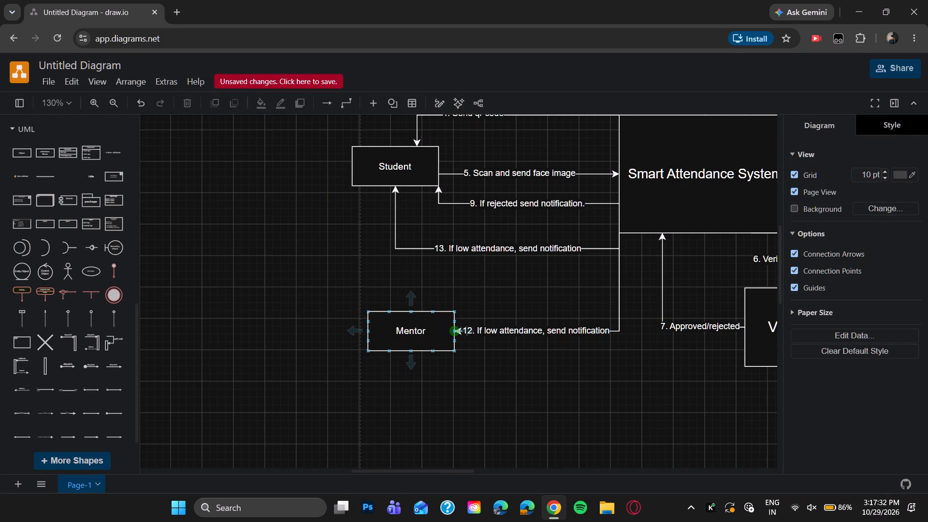
double_click(491, 325)
double_click(497, 323)
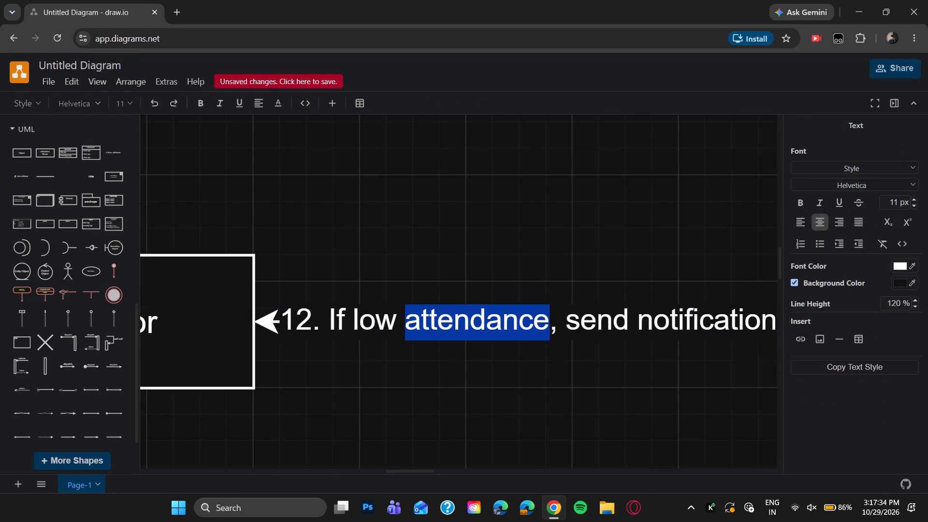
click(308, 307)
key(BackSpace)
key(3)
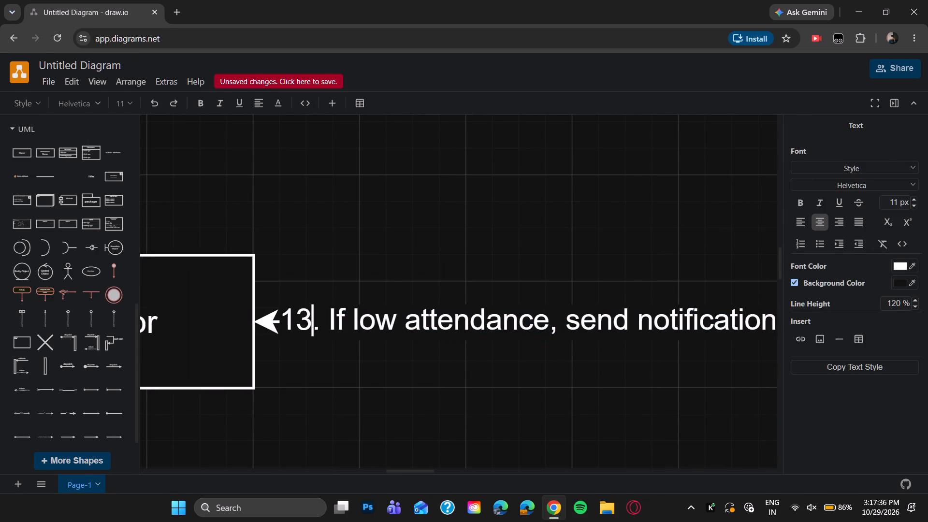
click(354, 209)
Renumber the "If low attendance, send notification" label on the arrow to Student as 14.
scroll(354, 209, up, 4)
scroll(354, 209, right, 1)
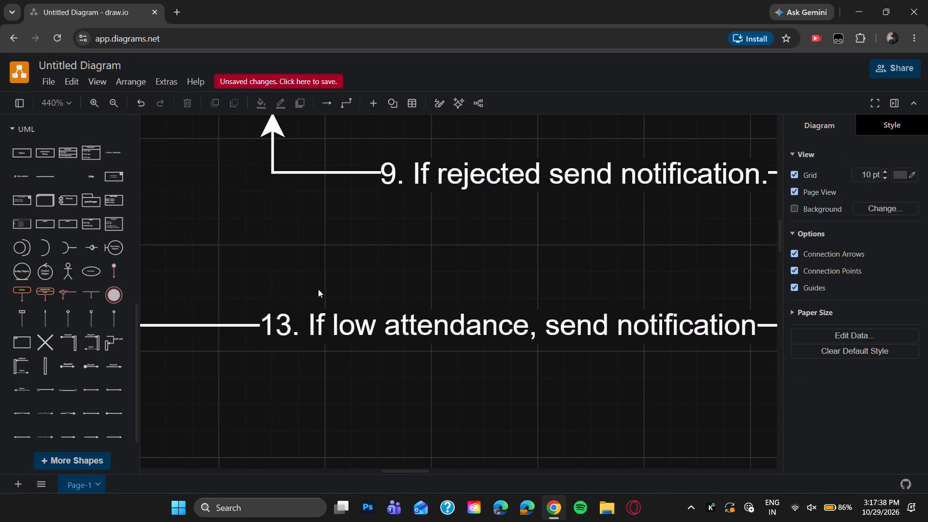
double_click(300, 318)
click(282, 324)
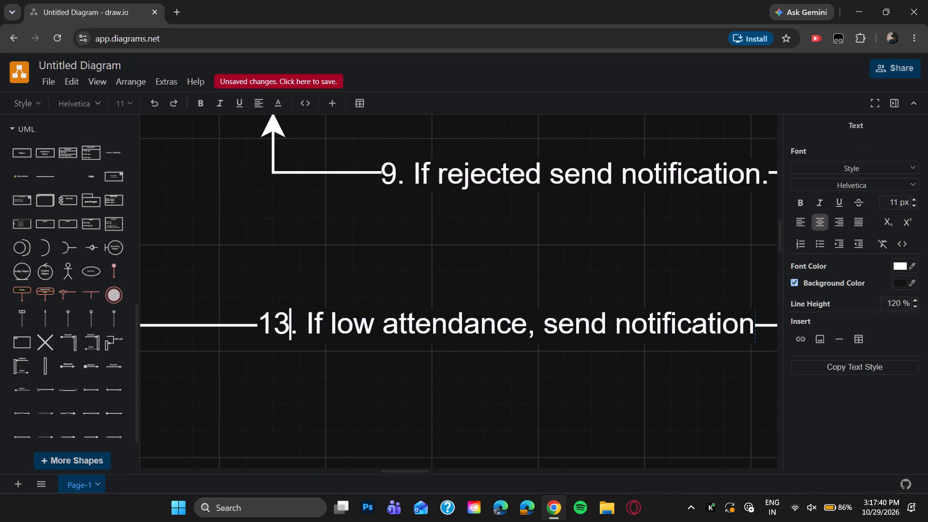
key(BackSpace)
key(4)
click(293, 297)
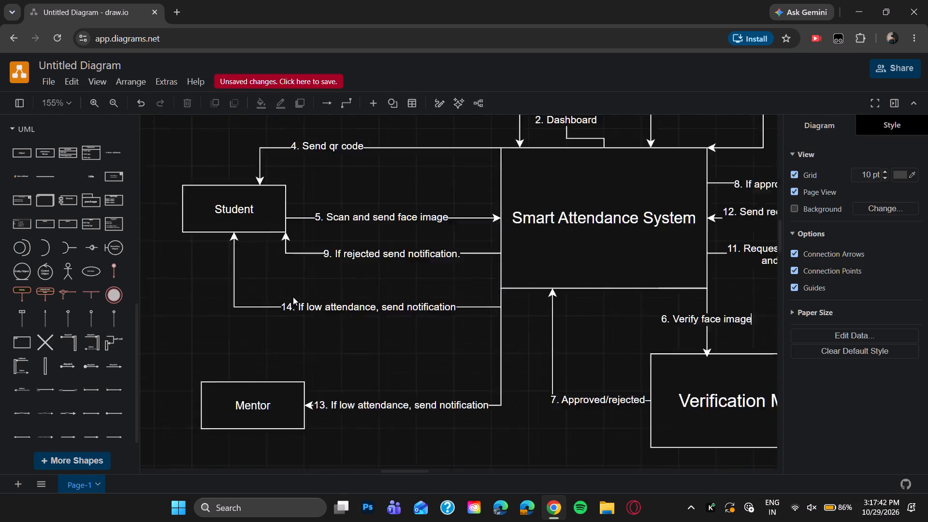
Review the numbering and labels of the arrows around Smart Attendance System, from Faculty down to Mentor and Verification Module.
scroll(375, 318, left, 2)
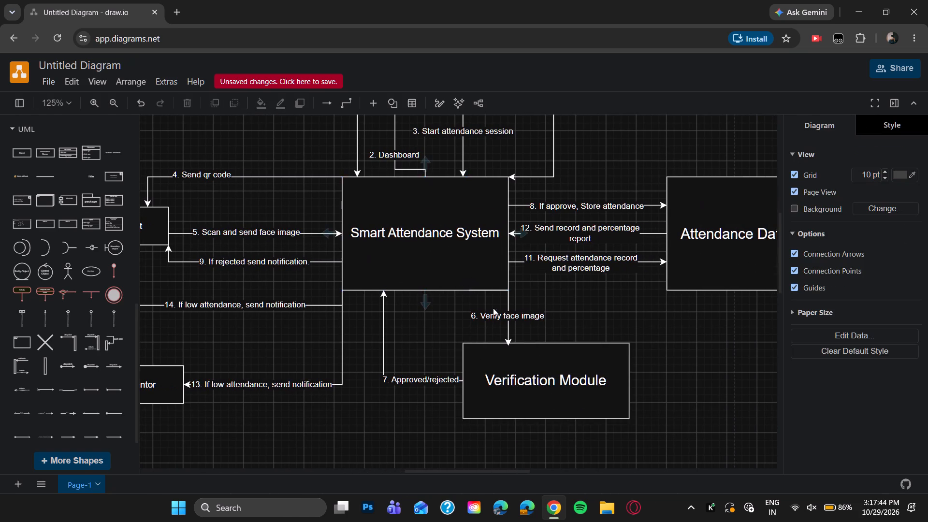
scroll(494, 312, right, 1)
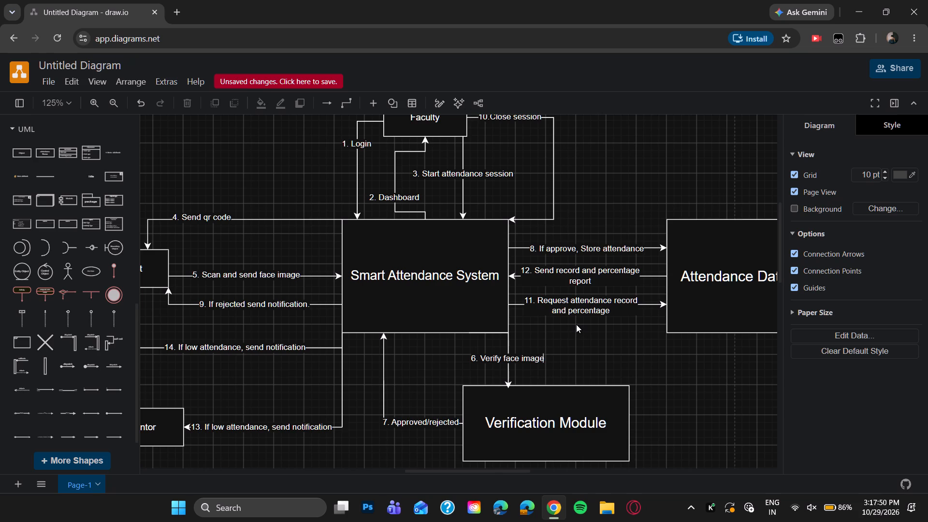
click(721, 390)
click(721, 390)
click(721, 390)
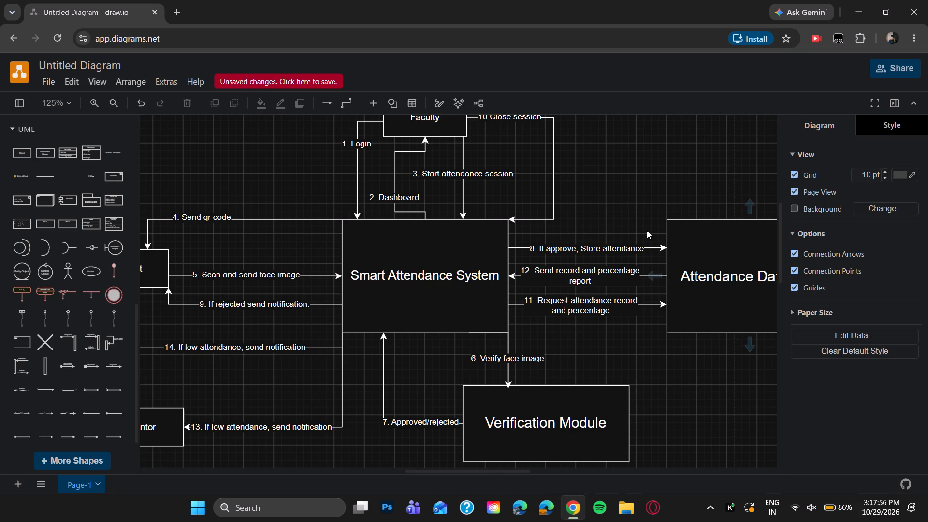
key(k)
scroll(569, 244, right, 1)
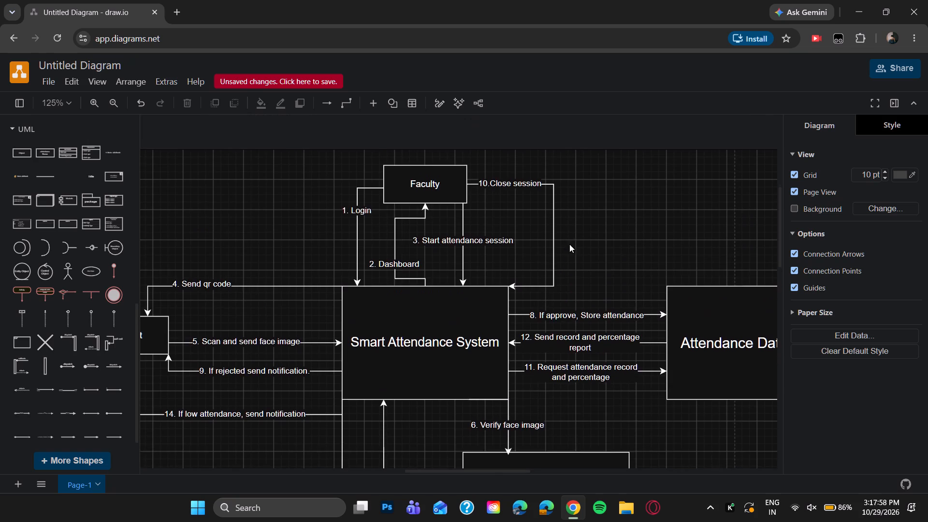
scroll(569, 244, right, 1)
scroll(569, 244, left, 1)
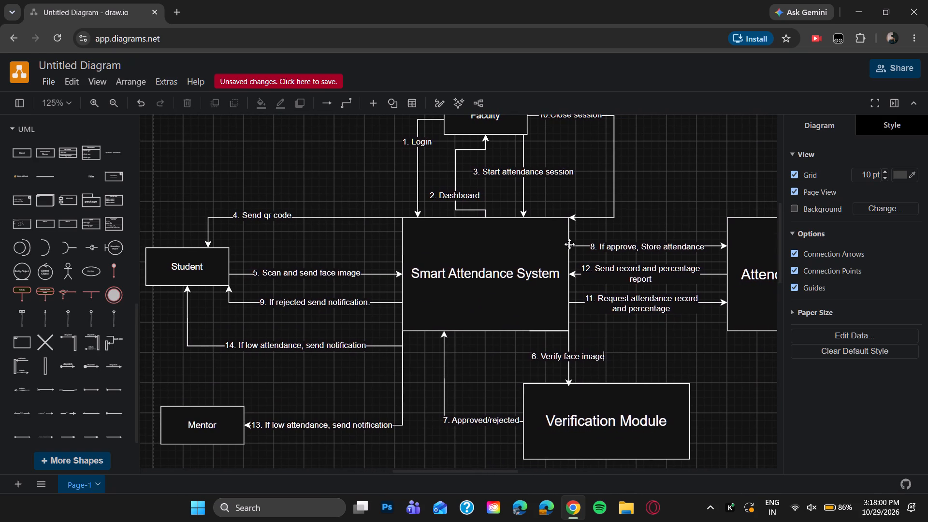
scroll(569, 244, left, 1)
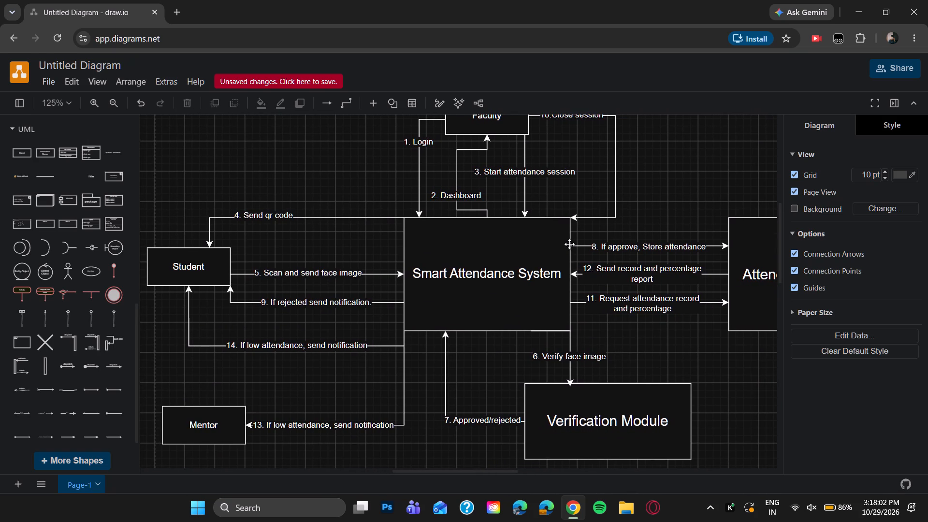
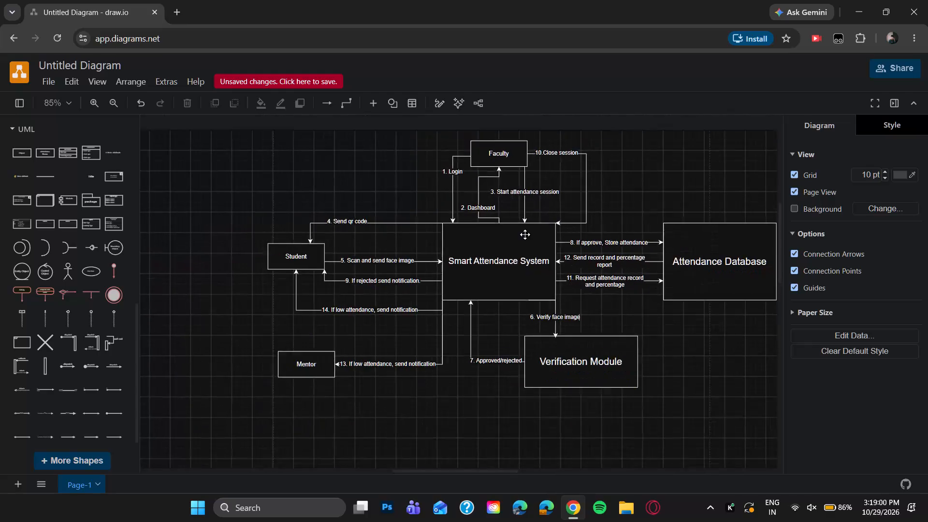
Look through the General, Flowchart and UML shape libraries to see which shapes they offer.
scroll(525, 234, left, 1)
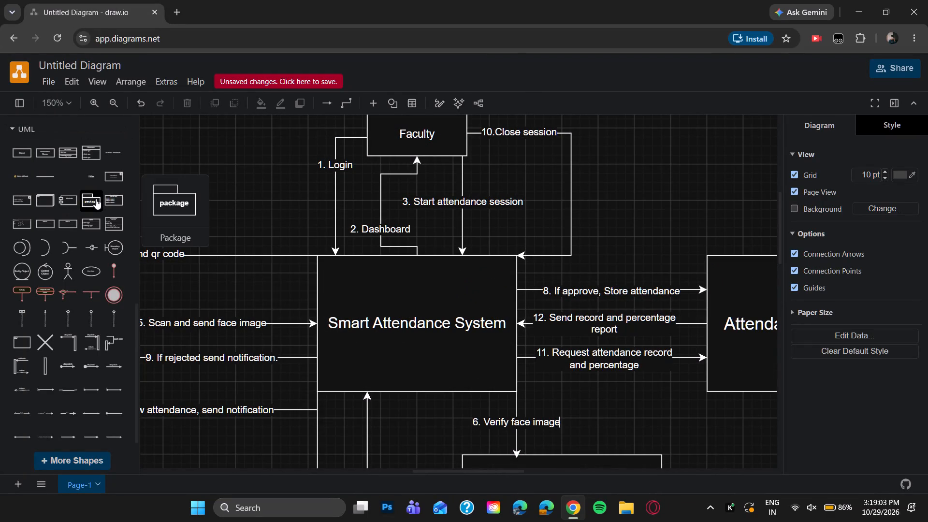
scroll(96, 199, up, 2)
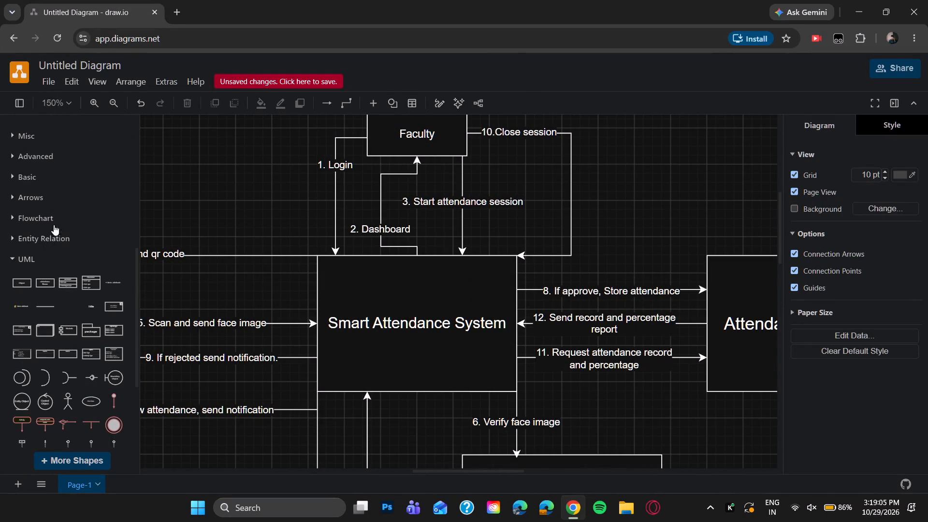
scroll(55, 212, up, 5)
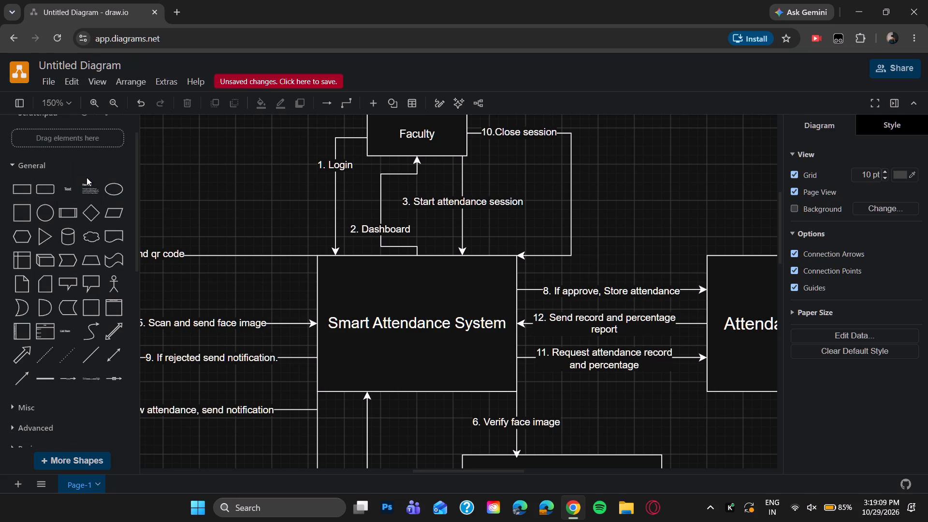
scroll(87, 177, up, 1)
scroll(87, 177, down, 7)
scroll(87, 177, up, 2)
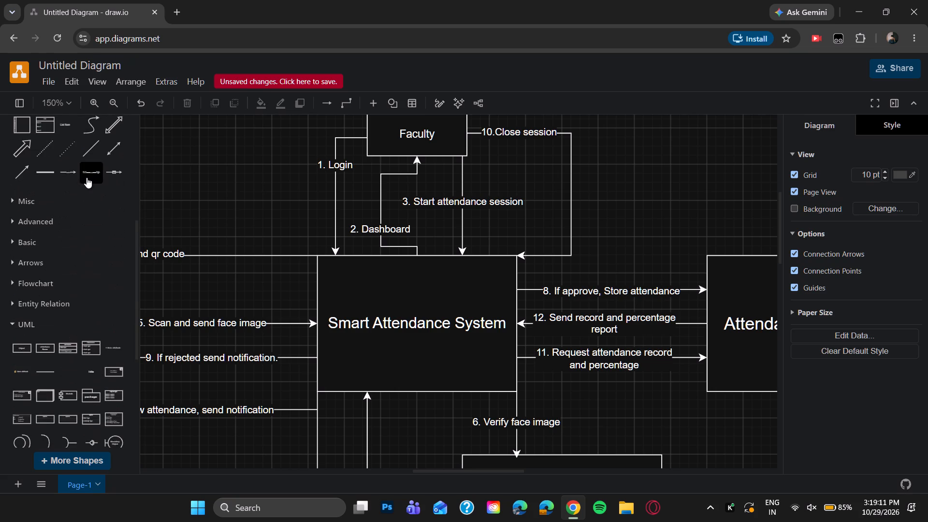
click(52, 280)
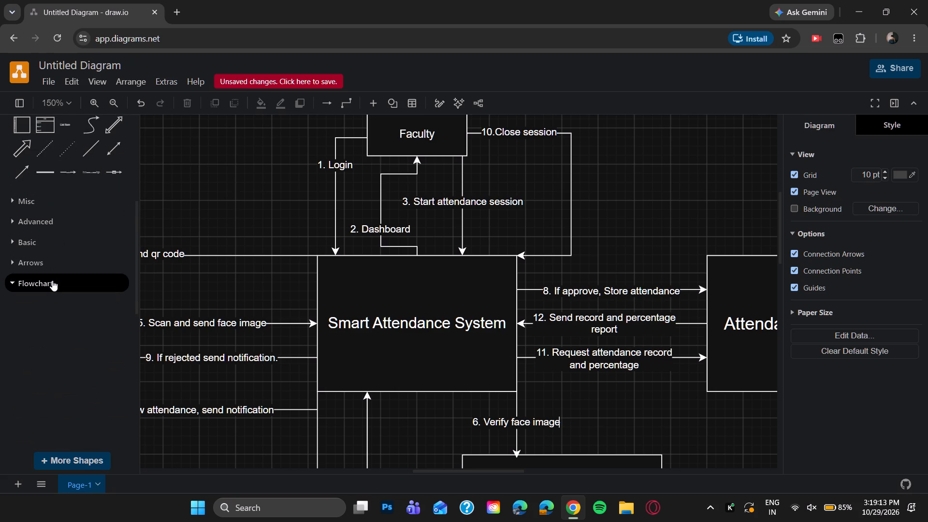
scroll(52, 280, down, 2)
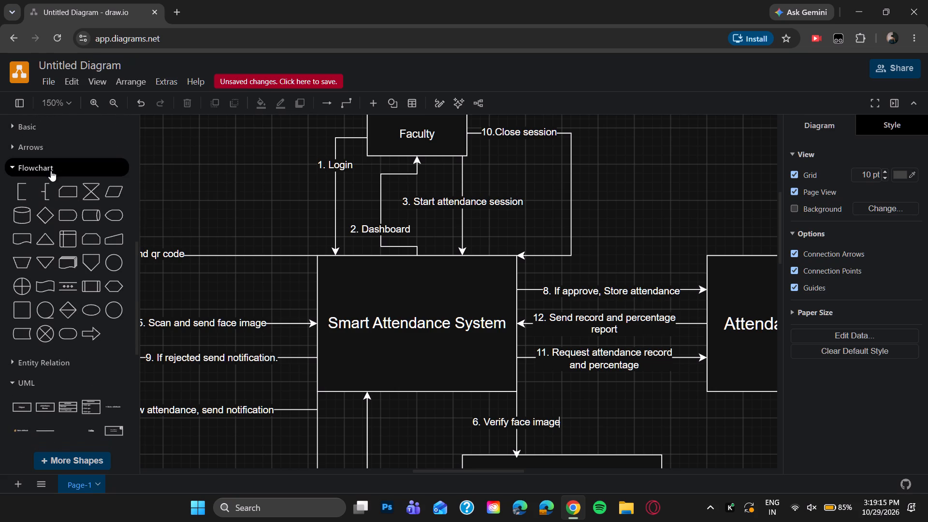
click(51, 167)
scroll(51, 167, up, 6)
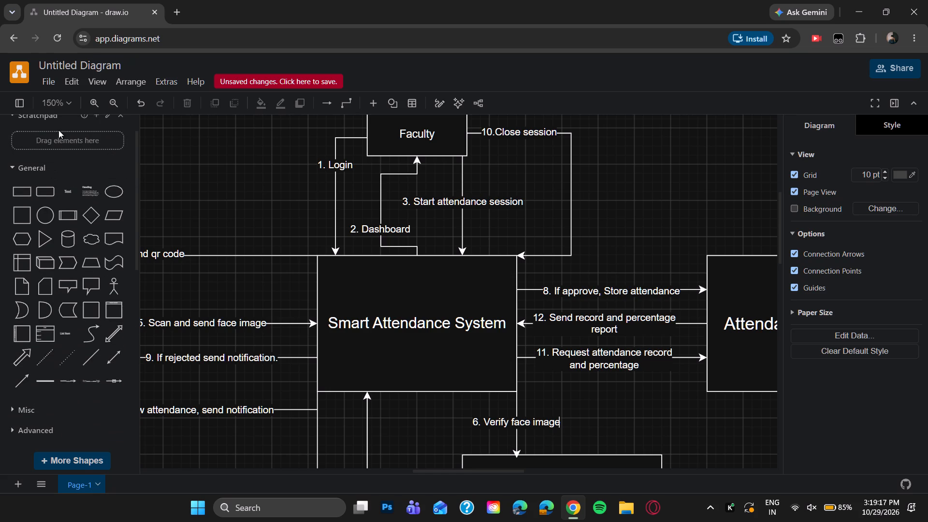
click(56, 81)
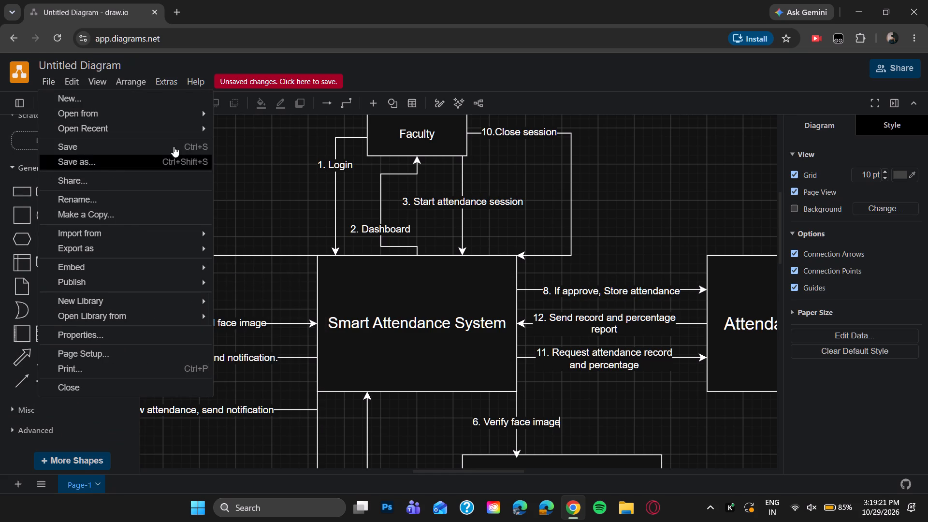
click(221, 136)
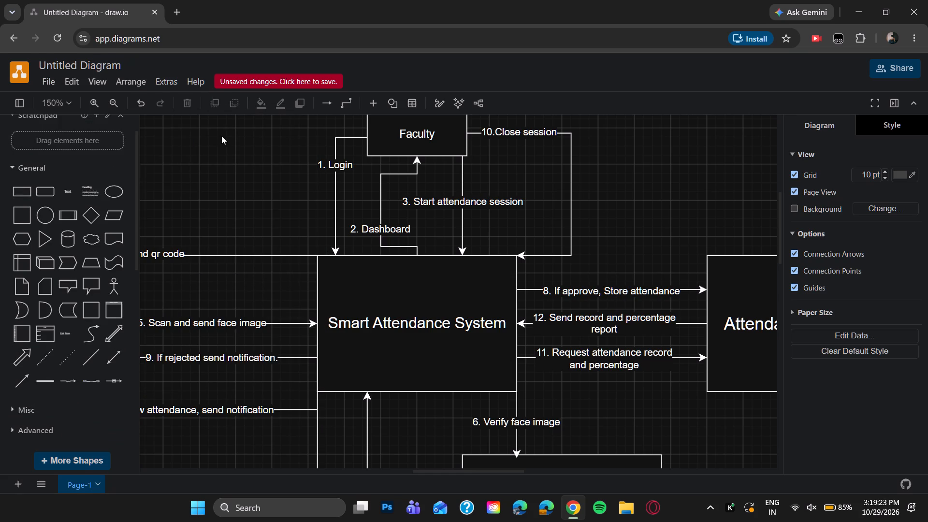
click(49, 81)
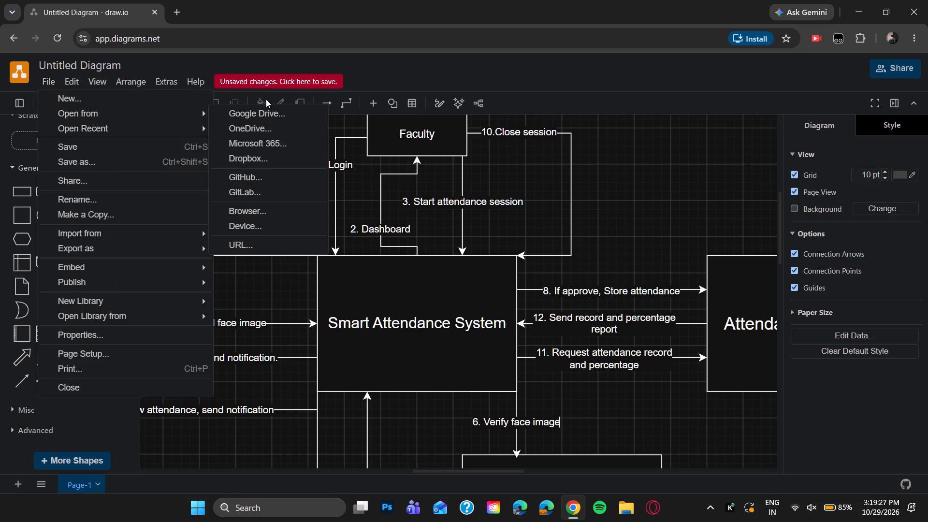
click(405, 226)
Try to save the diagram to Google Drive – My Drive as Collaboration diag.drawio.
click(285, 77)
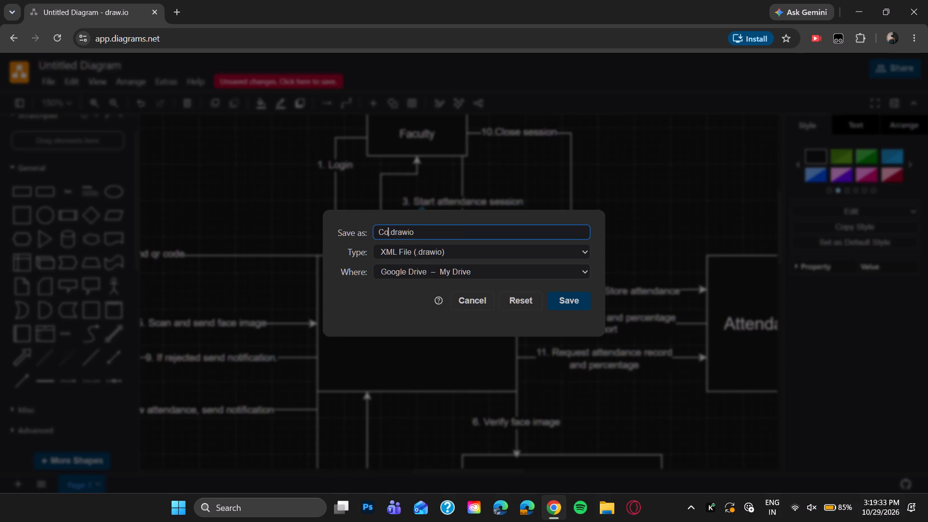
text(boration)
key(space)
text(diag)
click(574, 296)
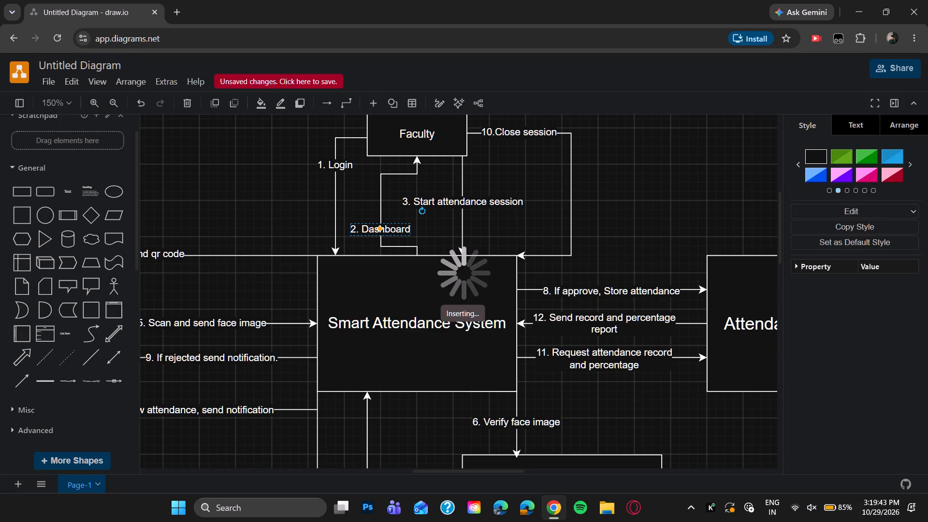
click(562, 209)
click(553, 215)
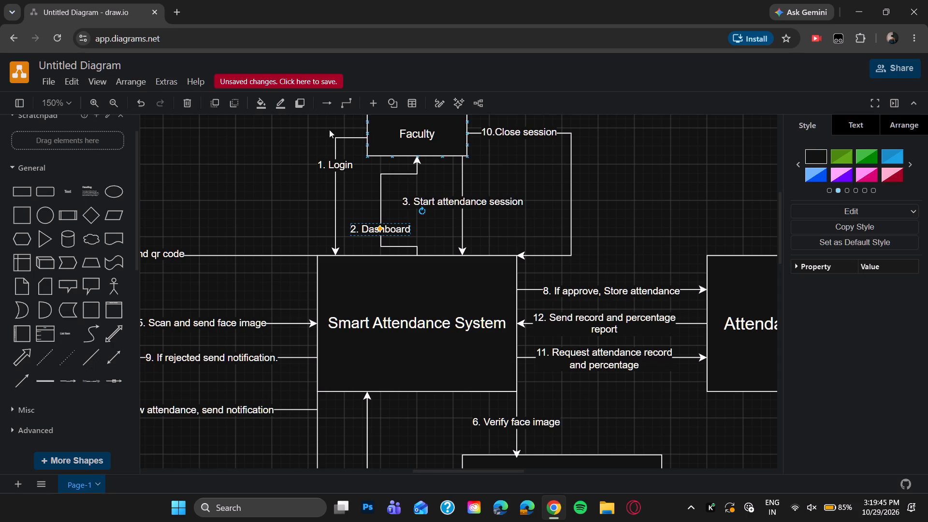
Save the diagram to the device as collaboration.drawio, an XML file in the Downloads folder.
click(263, 73)
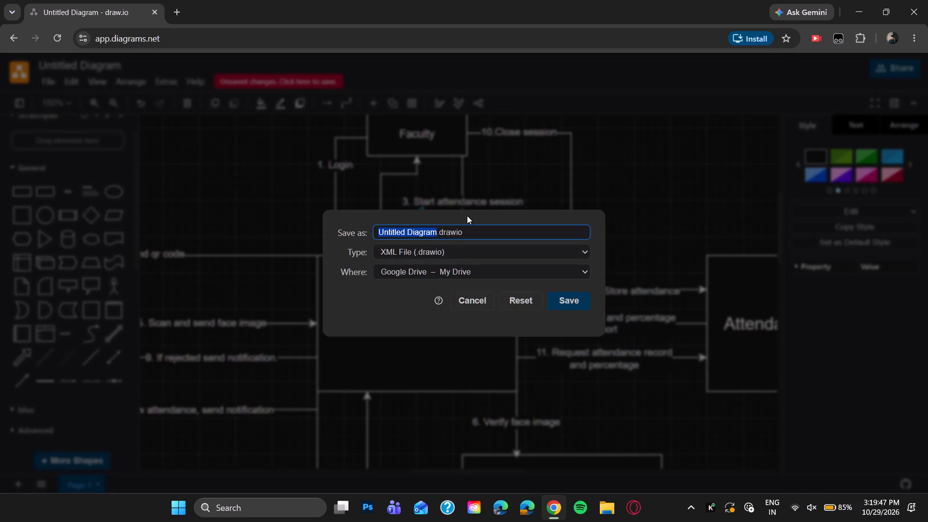
text(collaboration)
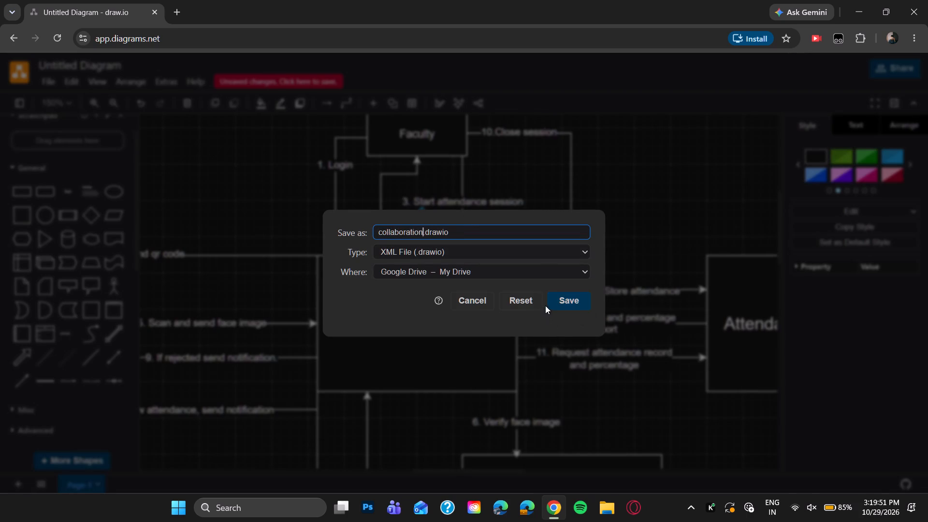
click(555, 269)
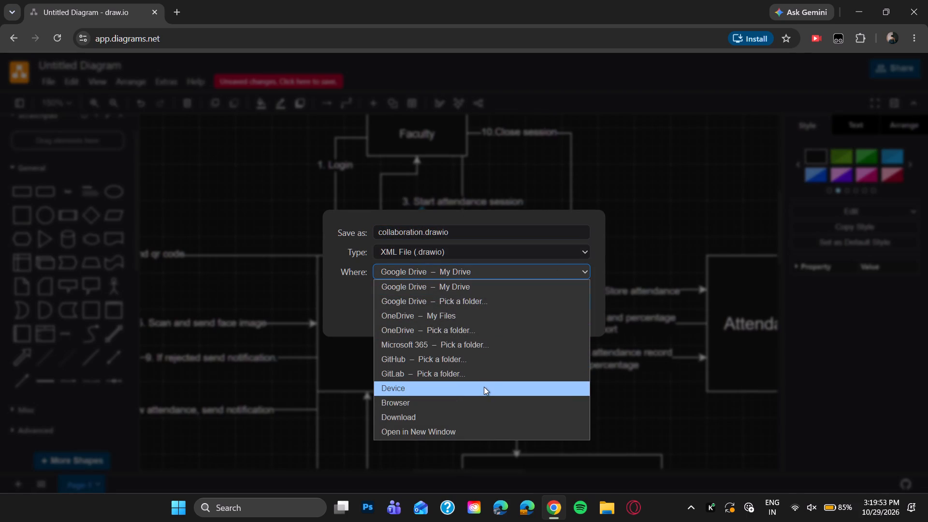
click(483, 387)
click(560, 297)
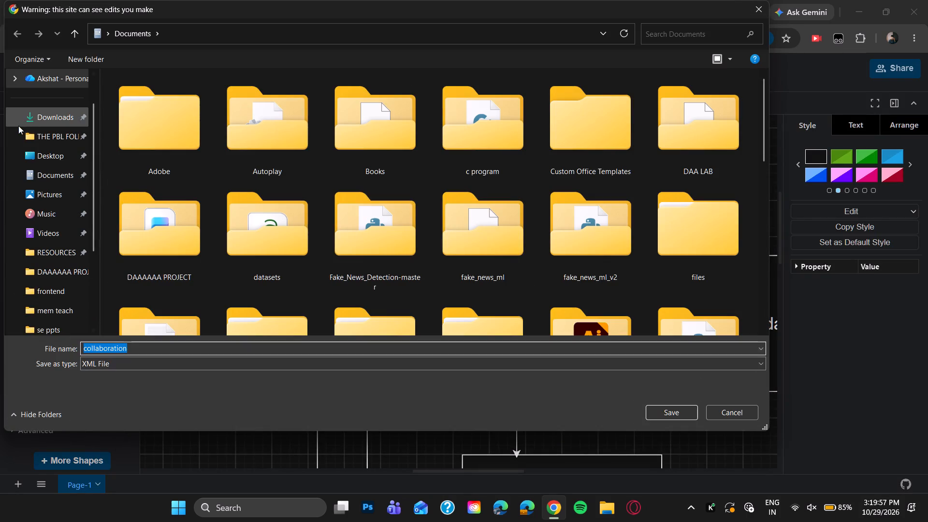
click(31, 121)
click(649, 408)
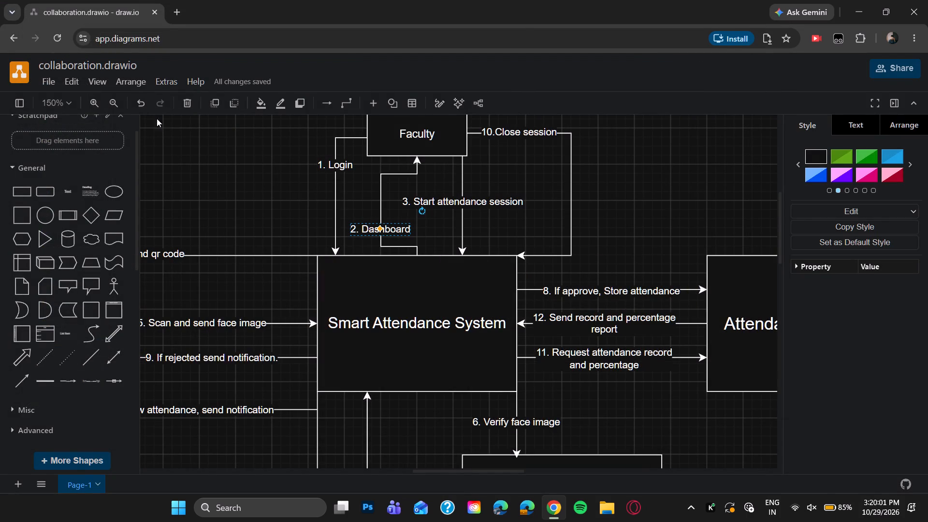
Begin a new diagram and examine the available UML templates.
middle_click(47, 77)
click(47, 77)
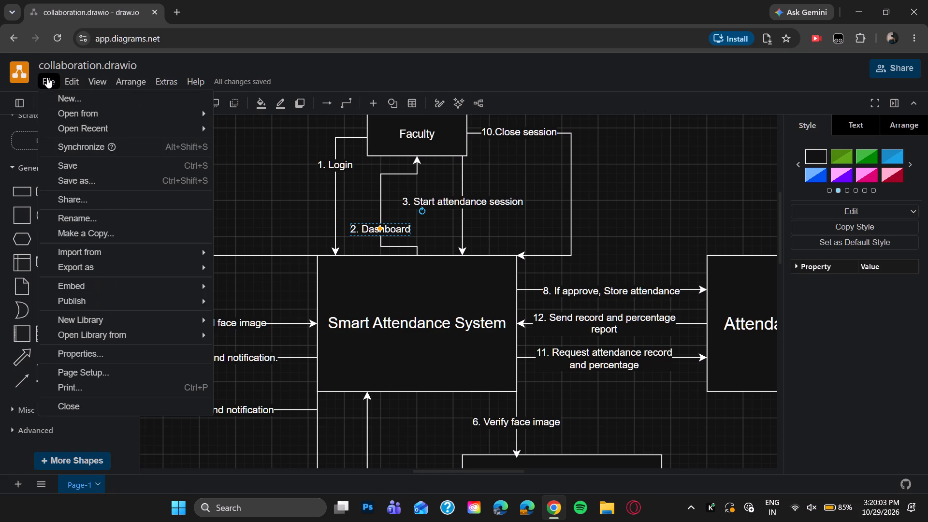
click(56, 100)
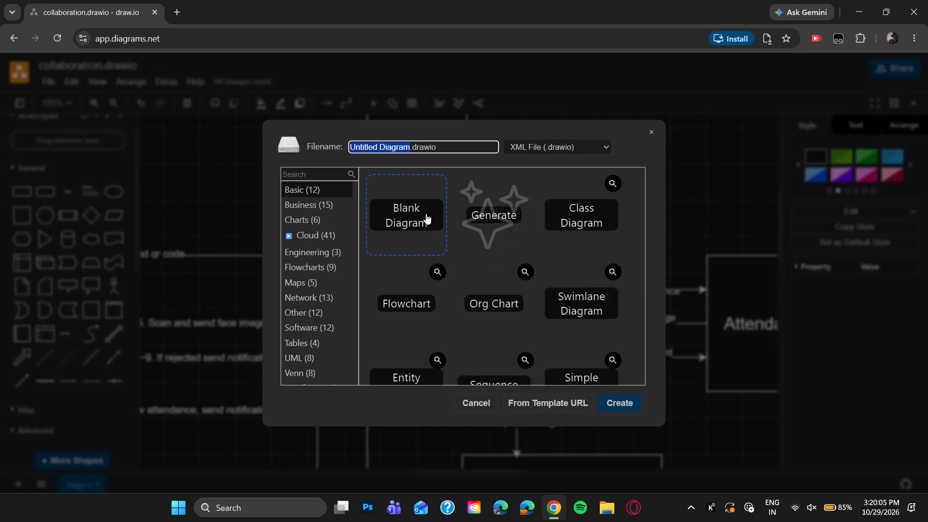
scroll(331, 310, down, 4)
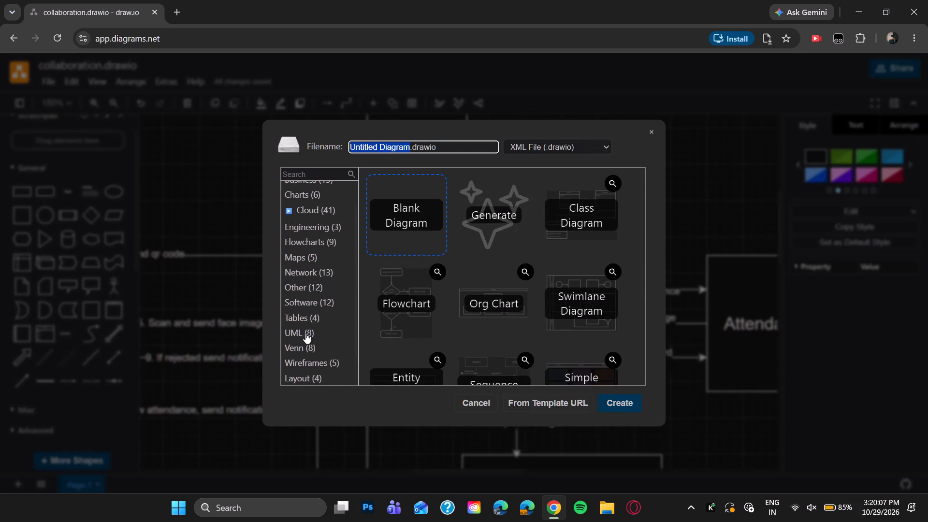
click(305, 333)
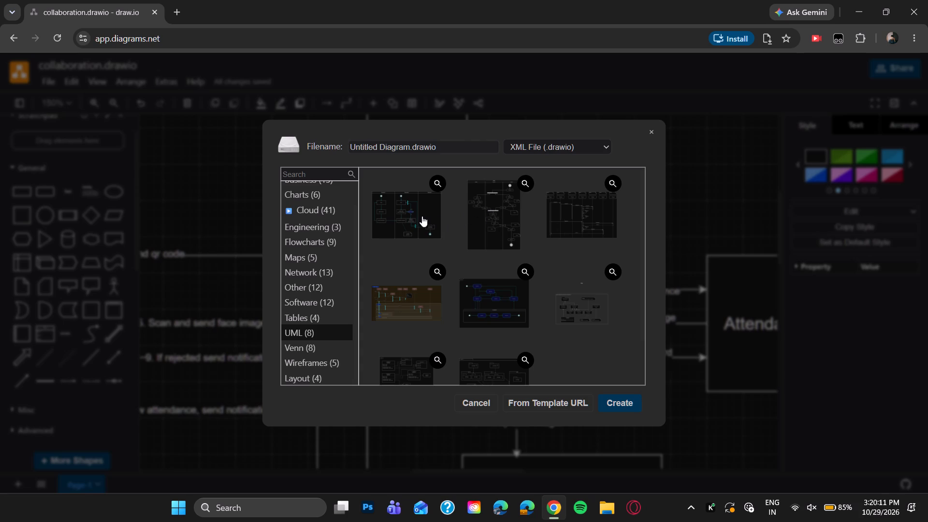
click(416, 214)
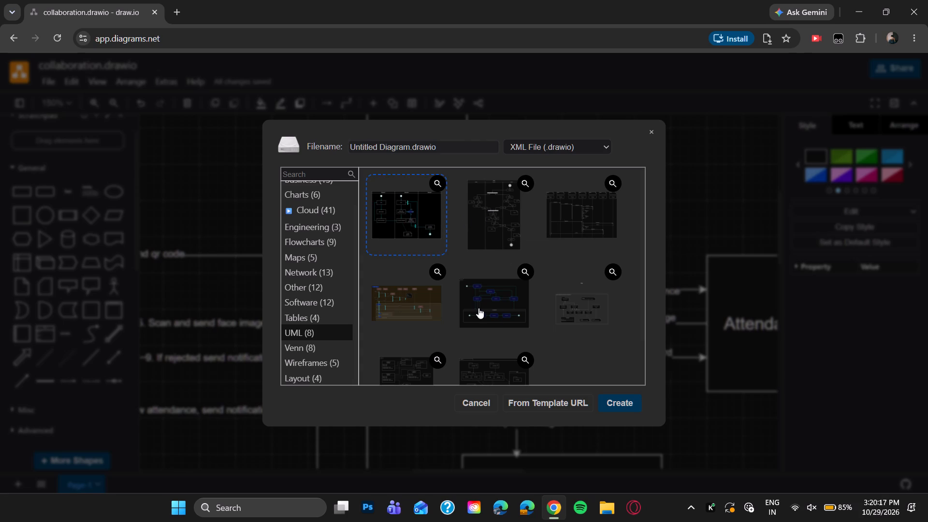
scroll(432, 307, down, 2)
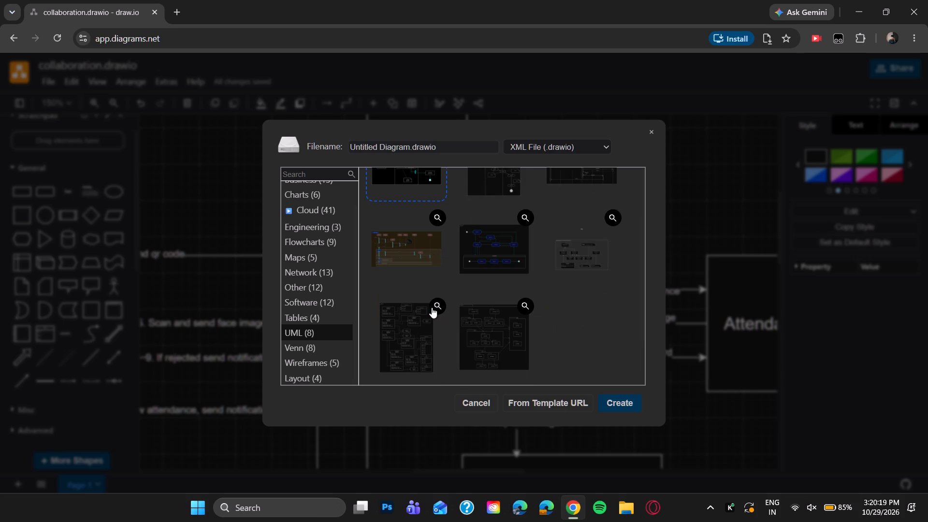
scroll(432, 307, down, 2)
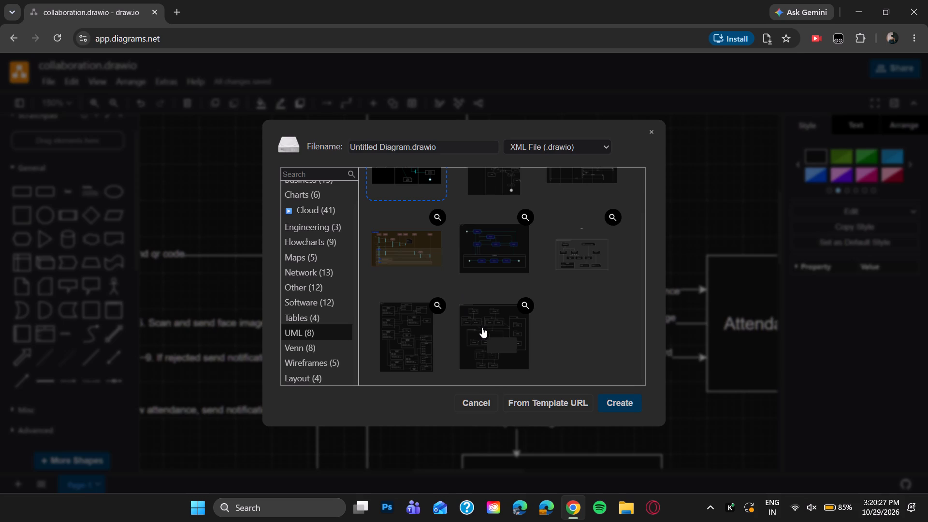
scroll(418, 310, up, 2)
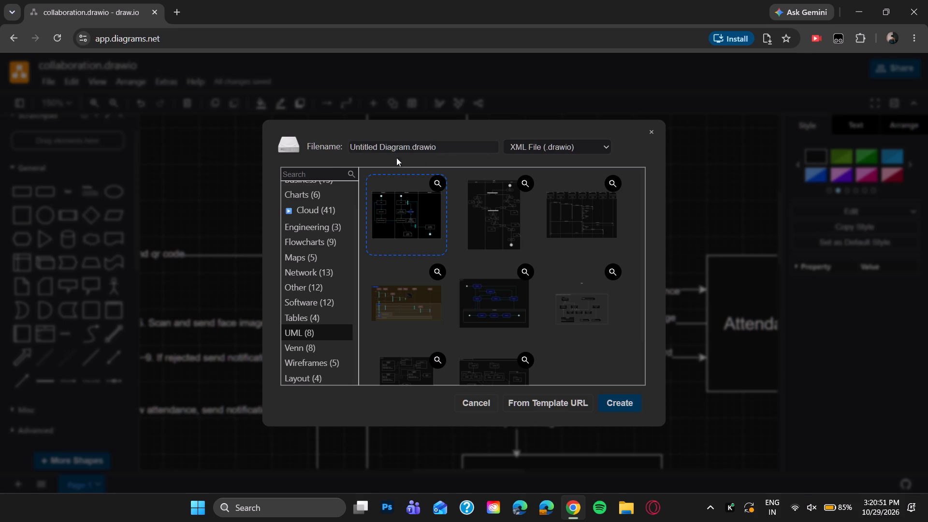
scroll(346, 258, up, 1)
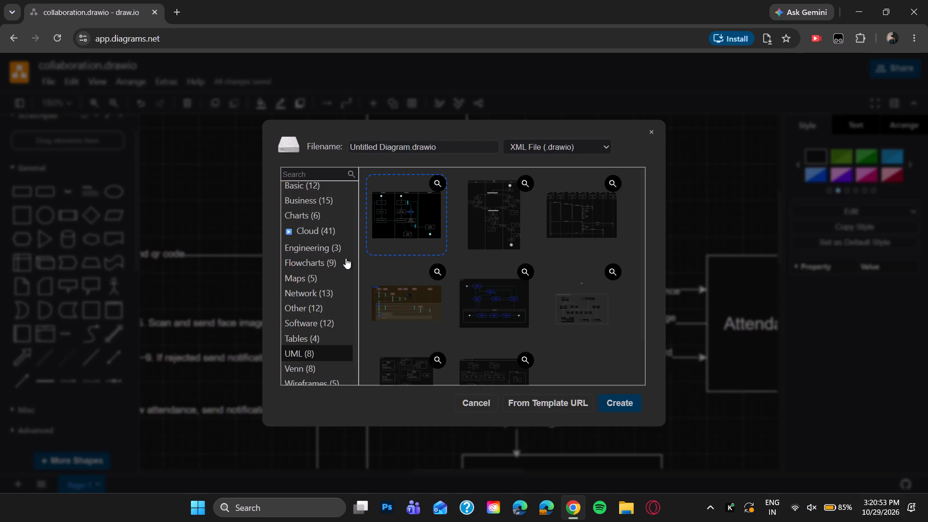
scroll(346, 258, up, 1)
scroll(346, 258, down, 2)
scroll(346, 258, up, 2)
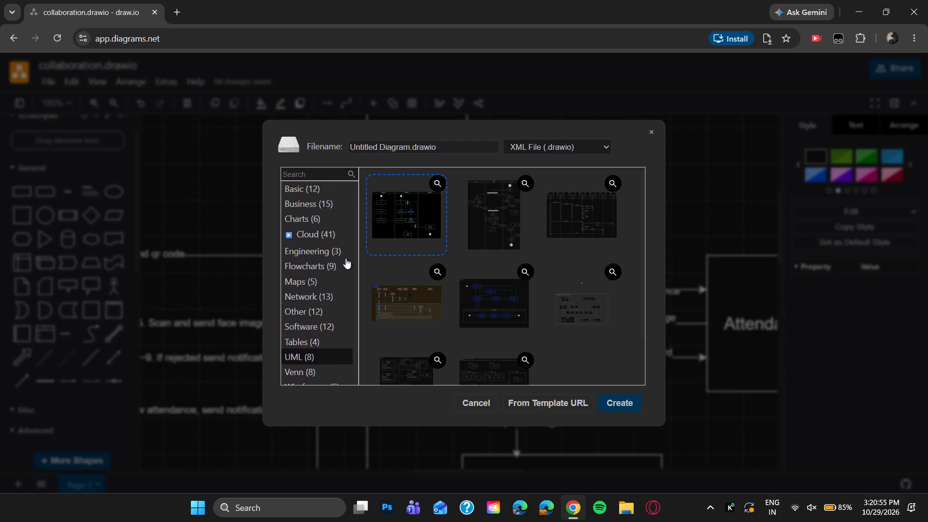
scroll(328, 325, down, 2)
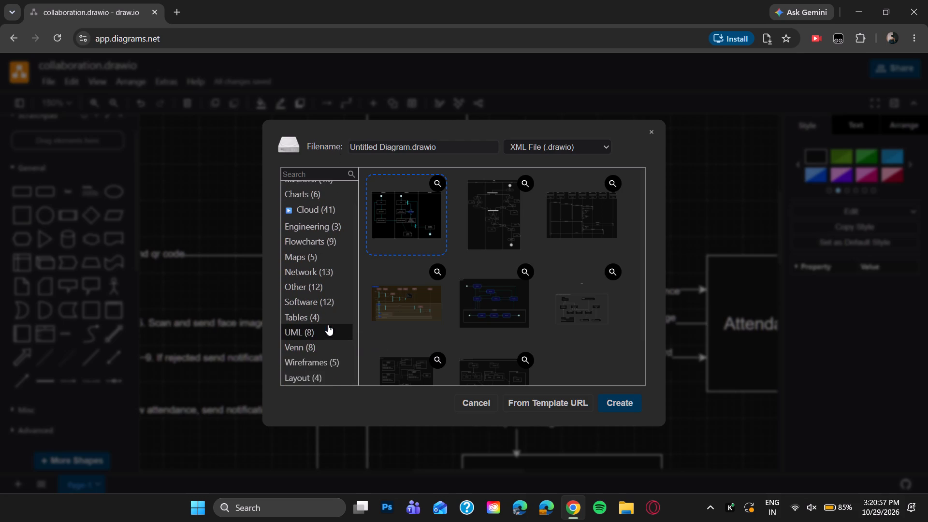
Look through the Venn, Software, Network and Flowcharts template categories for a suitable diagram layout.
click(311, 347)
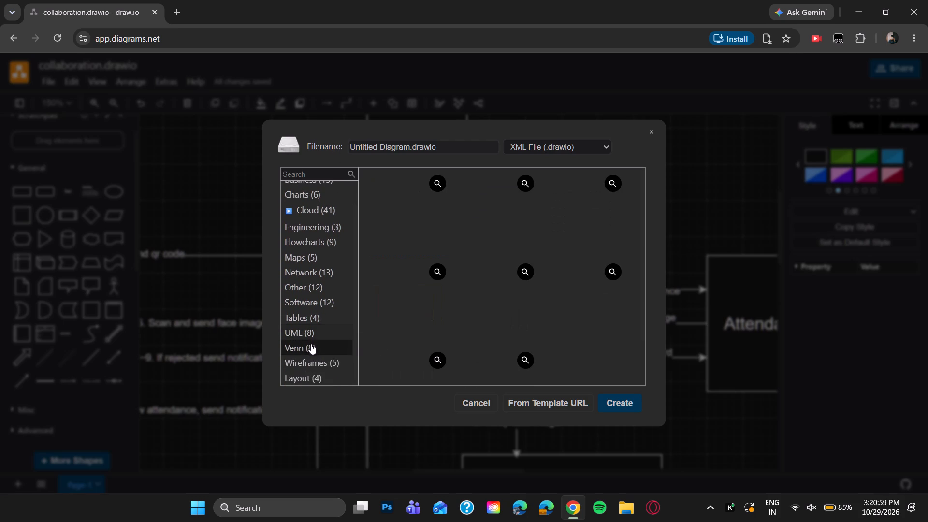
click(312, 310)
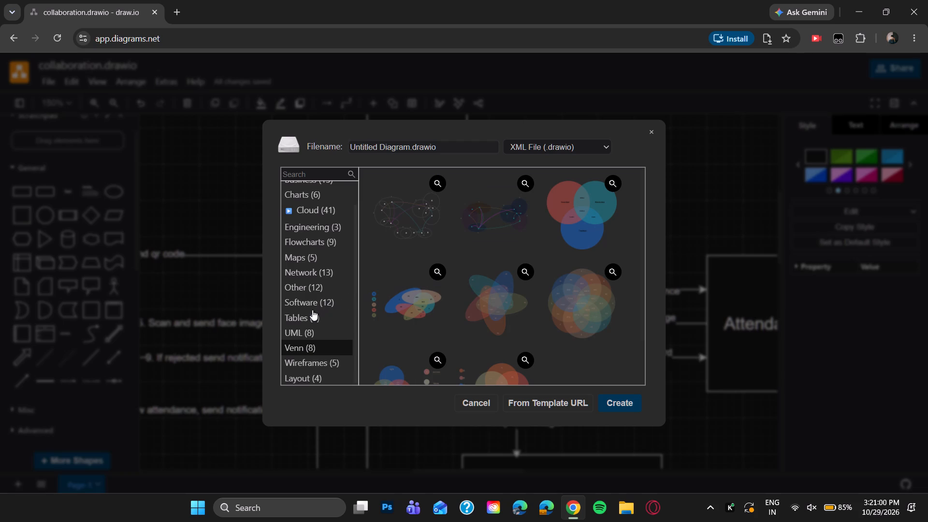
click(297, 303)
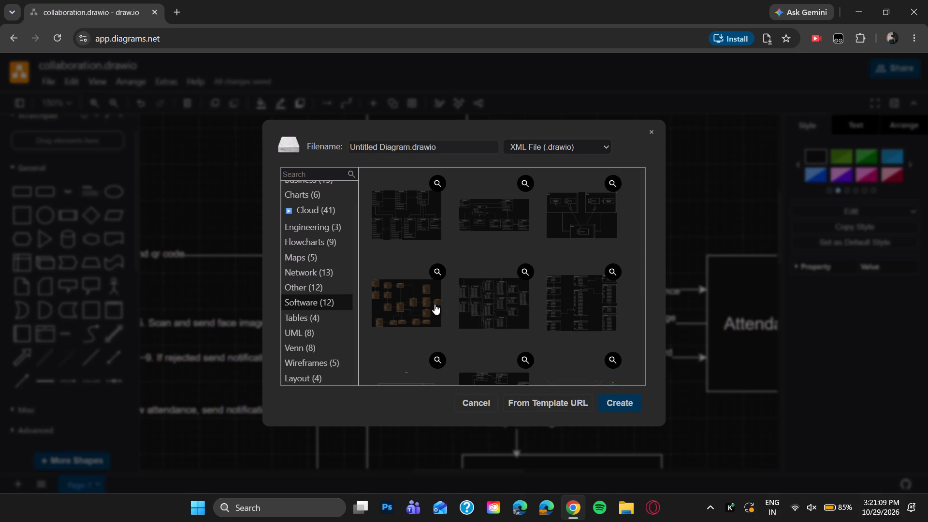
scroll(435, 304, down, 4)
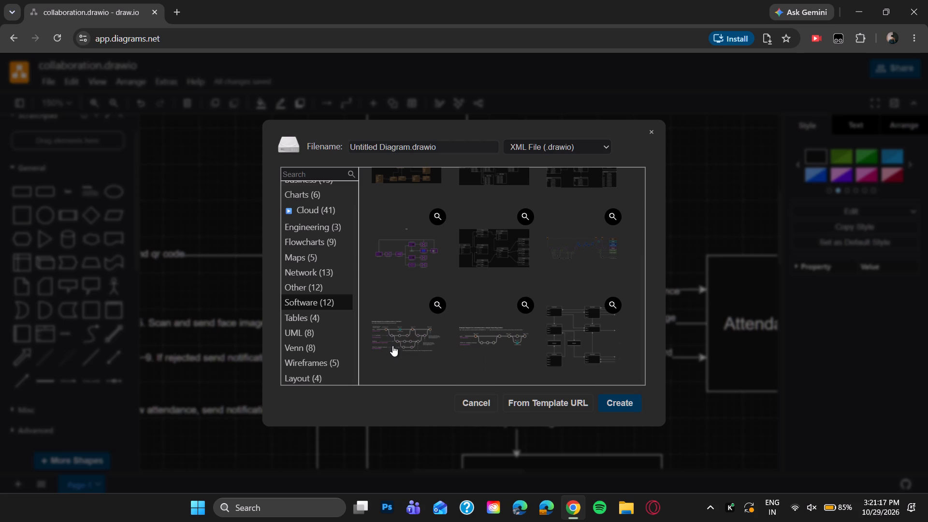
click(326, 273)
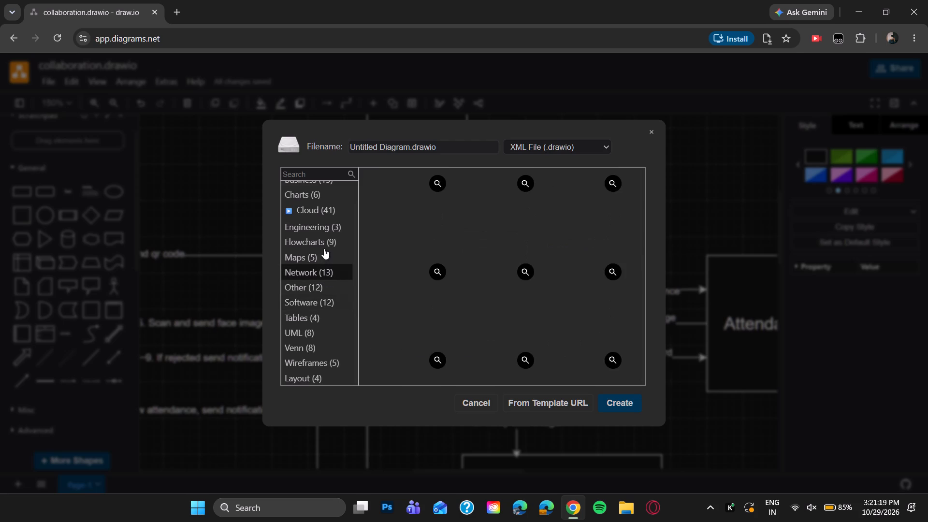
click(327, 236)
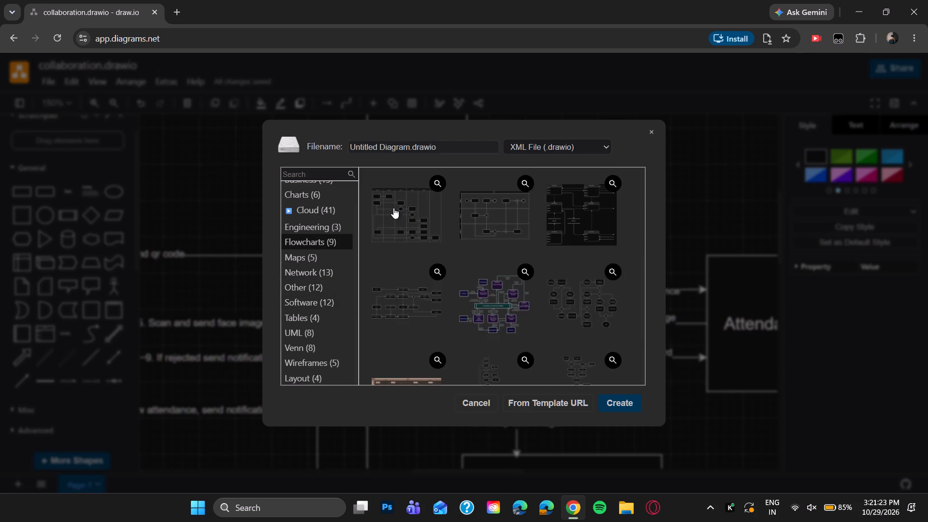
Search the diagram templates for "collaboration".
click(316, 173)
text(coll)
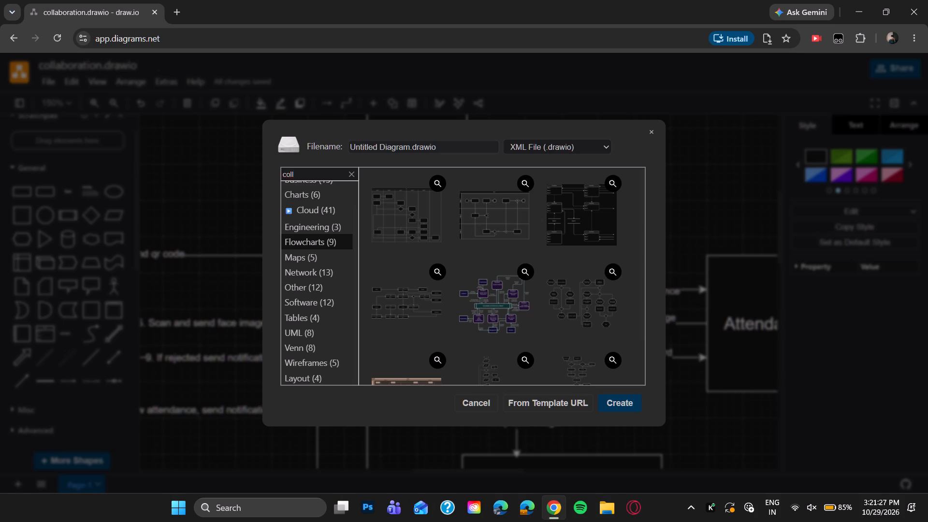
scroll(325, 271, up, 3)
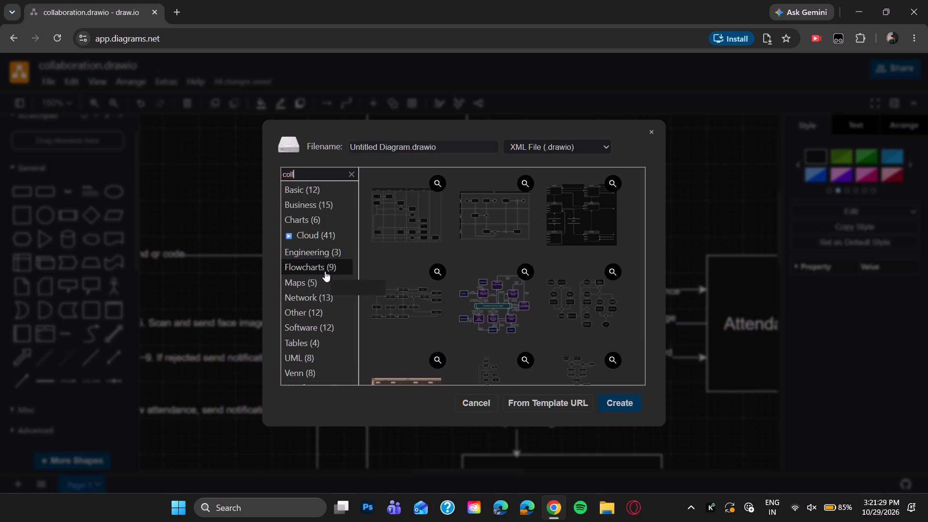
text(boarantion)
key(BackSpace)
key(BackSpace)
key(BackSpace)
key(BackSpace)
key(BackSpace)
text(tion)
key(Return)
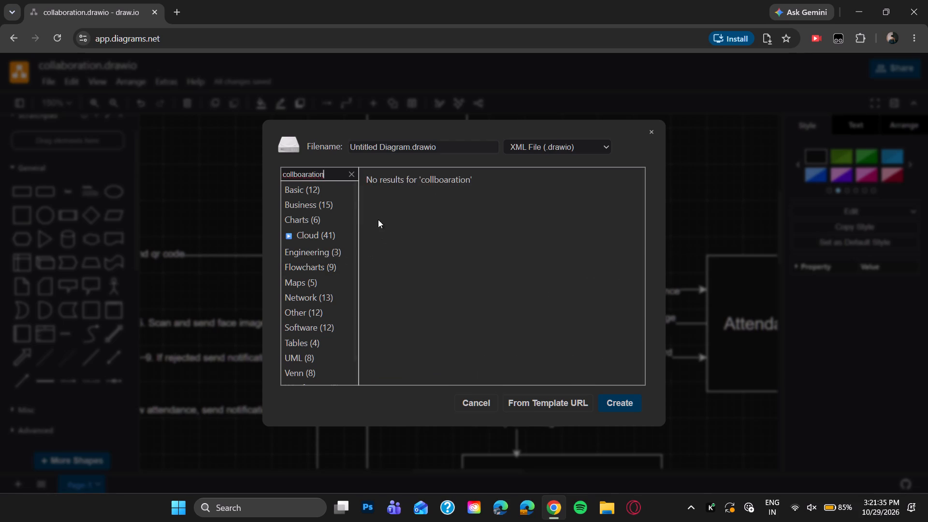
key(BackSpace)
key(BackSpace)
key(BackSpace)
key(BackSpace)
key(BackSpace)
key(BackSpace)
key(BackSpace)
key(BackSpace)
key(BackSpace)
text(abration)
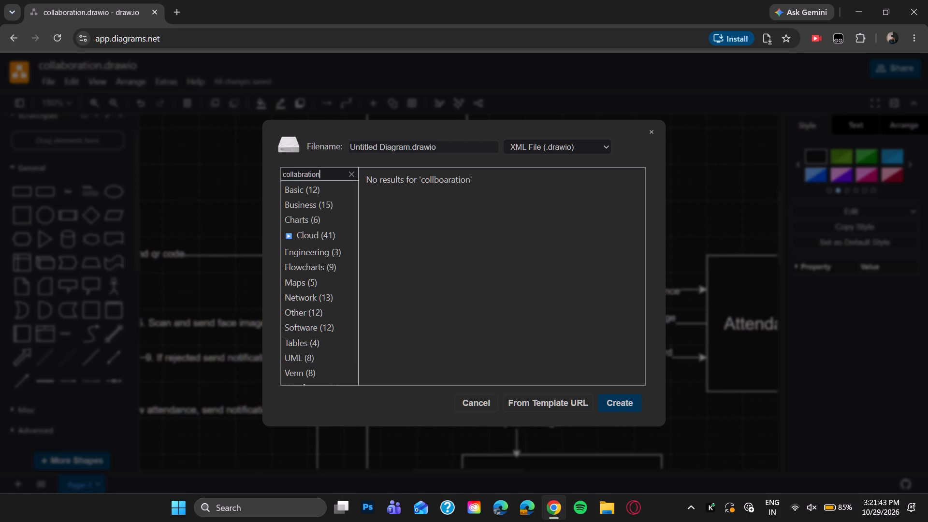
key(Return)
key(BackSpace)
key(BackSpace)
key(BackSpace)
key(BackSpace)
key(BackSpace)
key(BackSpace)
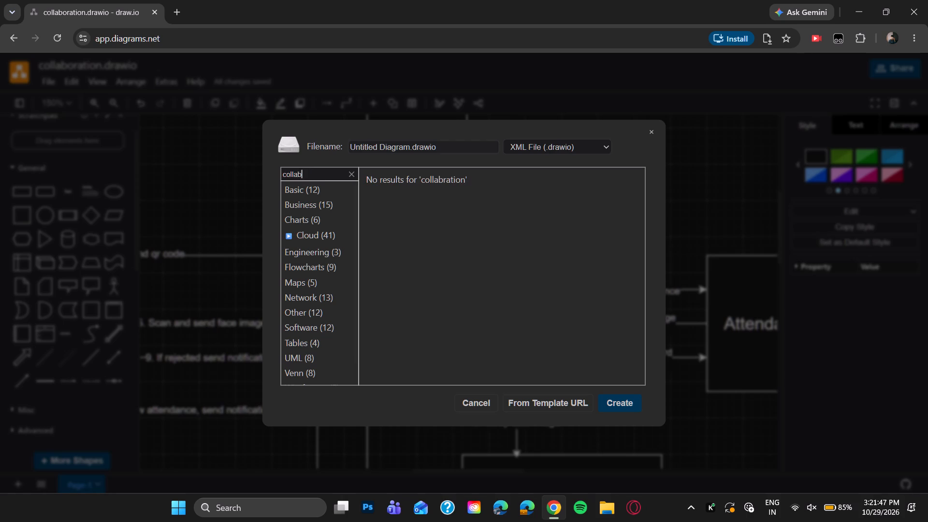
text(oration)
key(Return)
Search the diagram templates for "communication" and leave the template chooser without creating a diagram.
key(BackSpace)
key(BackSpace)
key(BackSpace)
key(BackSpace)
key(BackSpace)
key(BackSpace)
key(BackSpace)
key(BackSpace)
key(BackSpace)
key(BackSpace)
key(BackSpace)
key(BackSpace)
key(BackSpace)
key(BackSpace)
key(BackSpace)
key(BackSpace)
key(BackSpace)
key(BackSpace)
text(communiv)
key(BackSpace)
key(c)
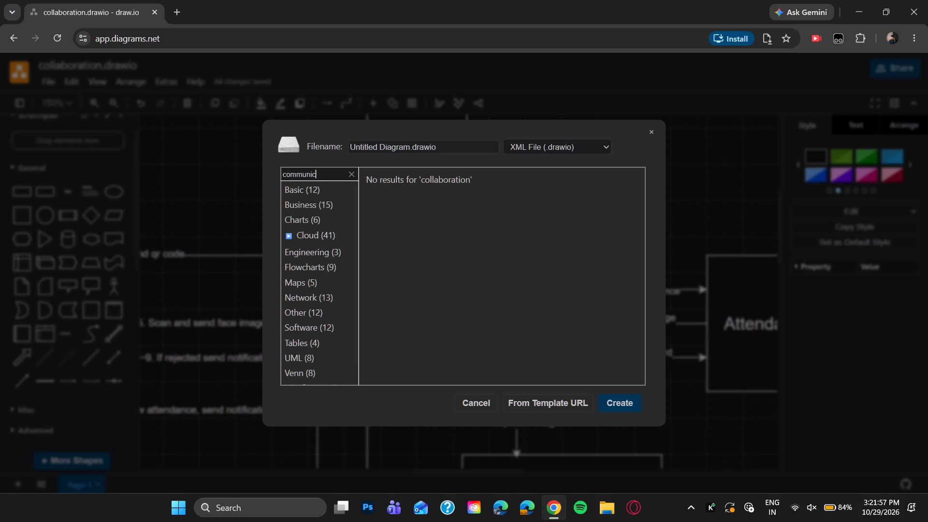
text(ation)
key(Return)
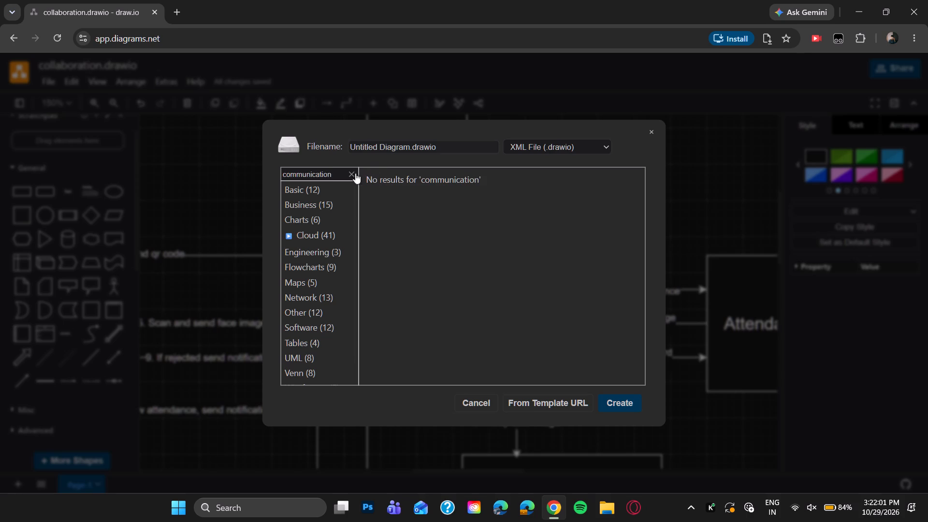
click(345, 170)
key(BackSpace)
key(BackSpace)
key(BackSpace)
key(BackSpace)
key(BackSpace)
key(BackSpace)
key(BackSpace)
key(BackSpace)
key(BackSpace)
key(BackSpace)
key(BackSpace)
key(BackSpace)
key(BackSpace)
key(BackSpace)
key(BackSpace)
key(BackSpace)
key(BackSpace)
key(BackSpace)
key(BackSpace)
key(BackSpace)
click(301, 102)
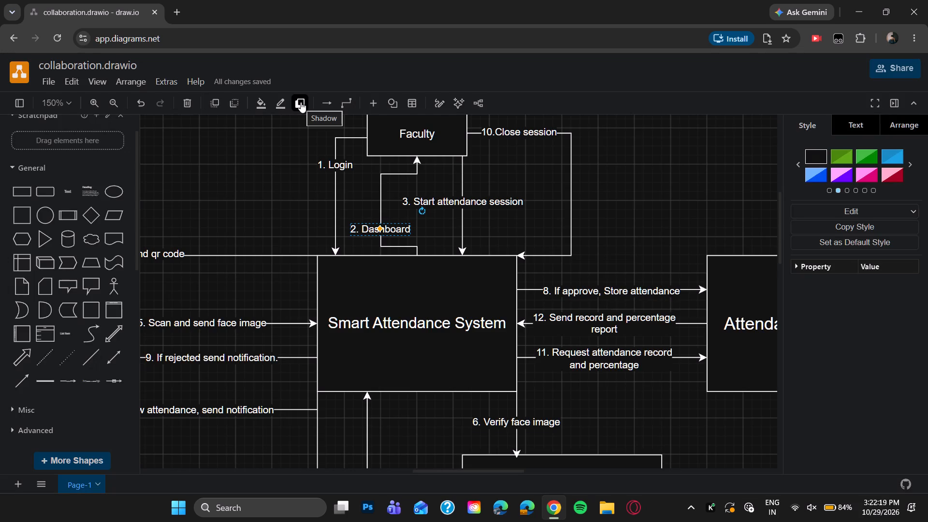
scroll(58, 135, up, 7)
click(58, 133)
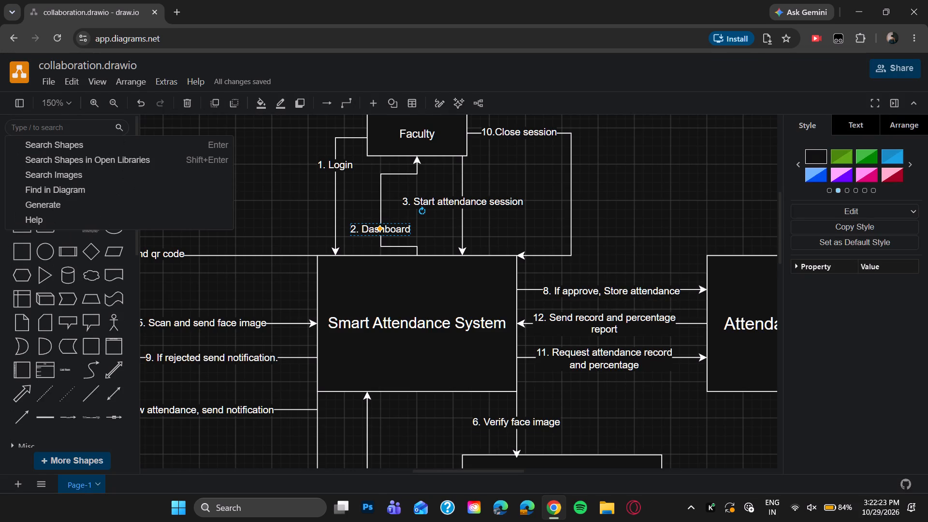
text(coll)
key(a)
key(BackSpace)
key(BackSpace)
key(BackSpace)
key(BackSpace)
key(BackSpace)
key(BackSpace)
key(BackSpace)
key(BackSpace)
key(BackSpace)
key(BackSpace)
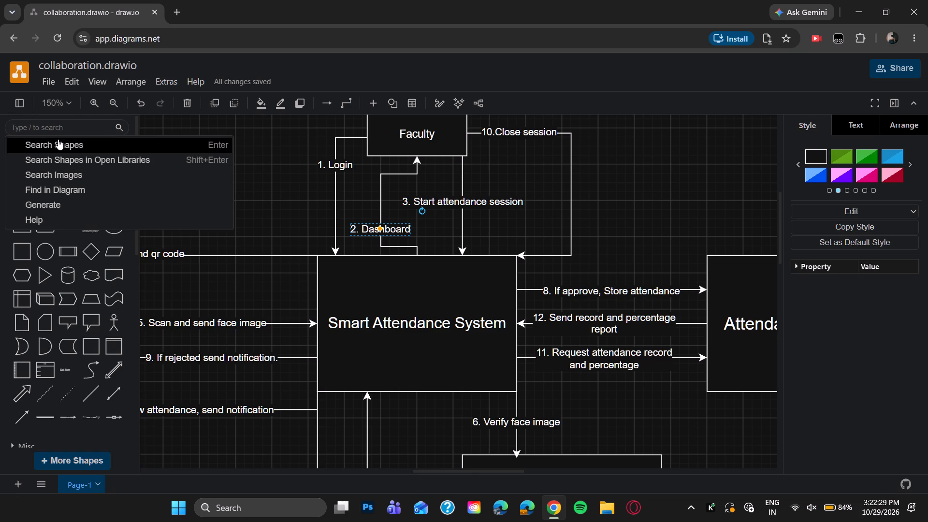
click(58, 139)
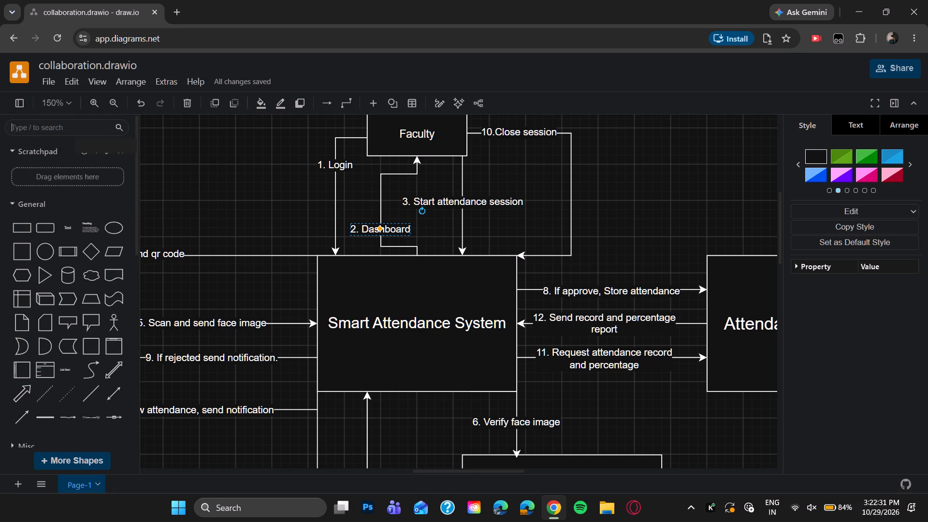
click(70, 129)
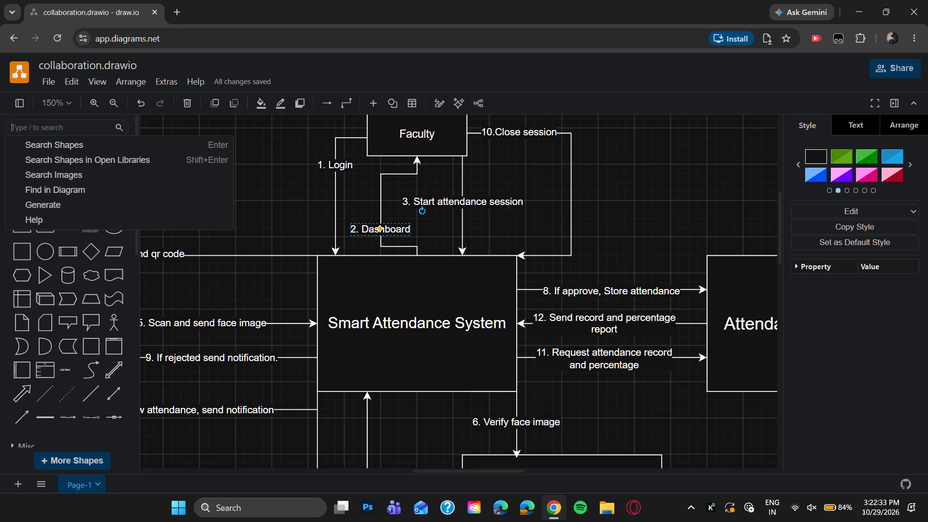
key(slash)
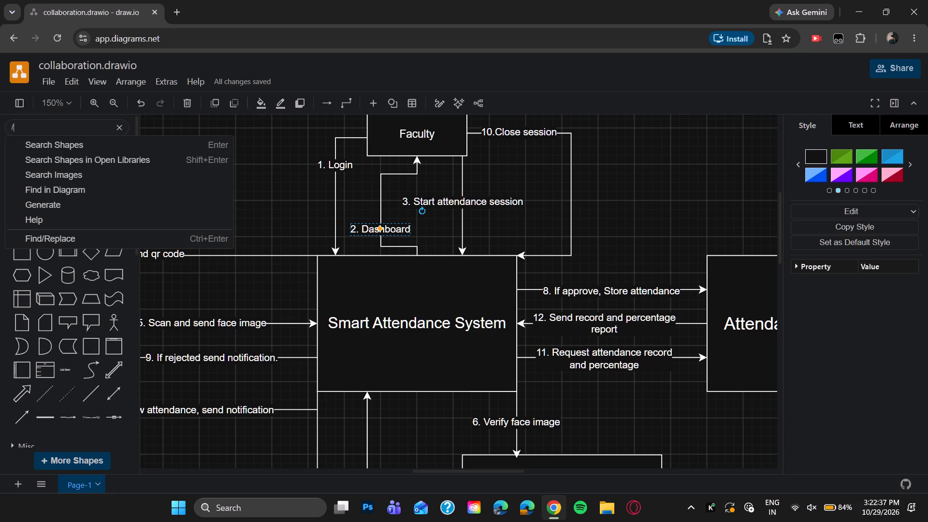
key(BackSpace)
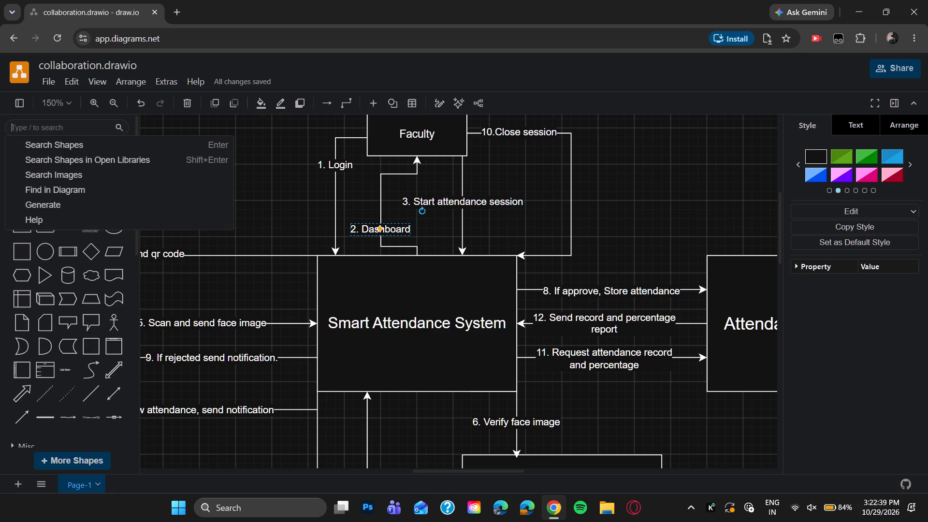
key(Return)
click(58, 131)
Search the shape libraries for "communication" and look through the shapes and libraries offered.
text(communication)
key(Return)
key(BackSpace)
key(BackSpace)
key(BackSpace)
key(BackSpace)
key(BackSpace)
key(BackSpace)
key(BackSpace)
key(BackSpace)
key(BackSpace)
key(BackSpace)
key(BackSpace)
key(BackSpace)
key(BackSpace)
key(BackSpace)
key(BackSpace)
key(BackSpace)
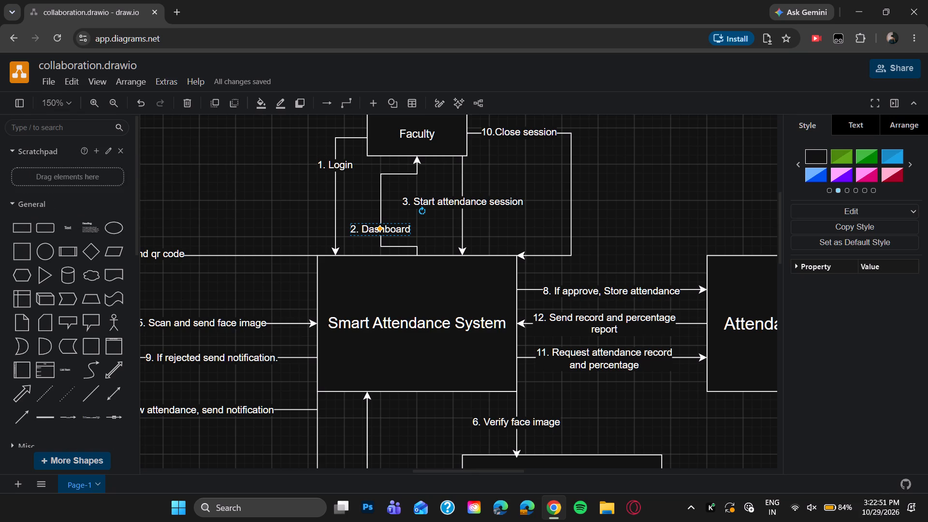
click(51, 124)
text(communit)
key(BackSpace)
text(cation)
key(Return)
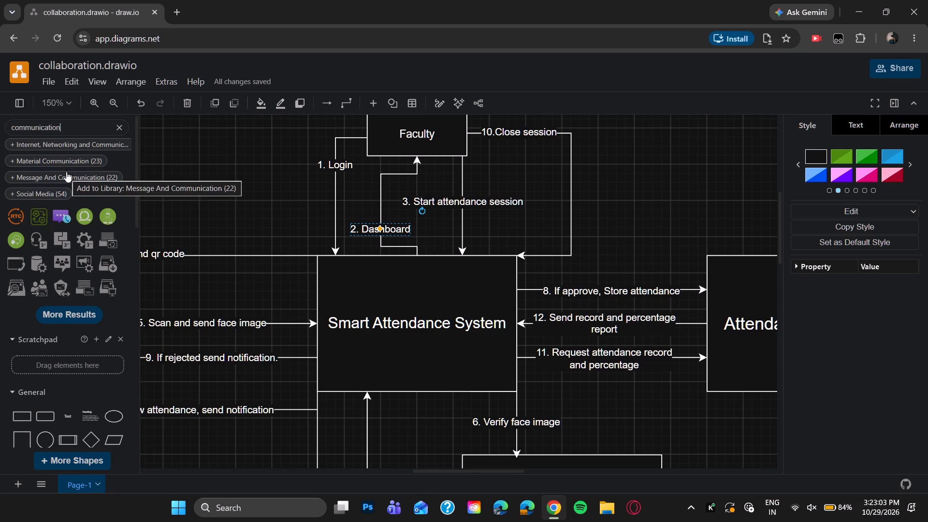
scroll(80, 320, down, 4)
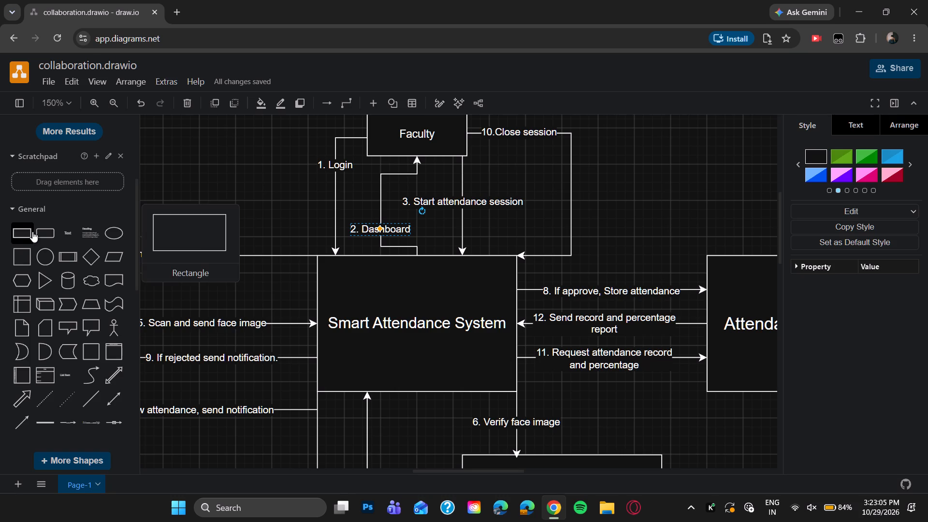
scroll(50, 237, up, 8)
Add the Internet, Networking and Communication library to the sidebar, clear the shape search and collapse the added library.
click(112, 145)
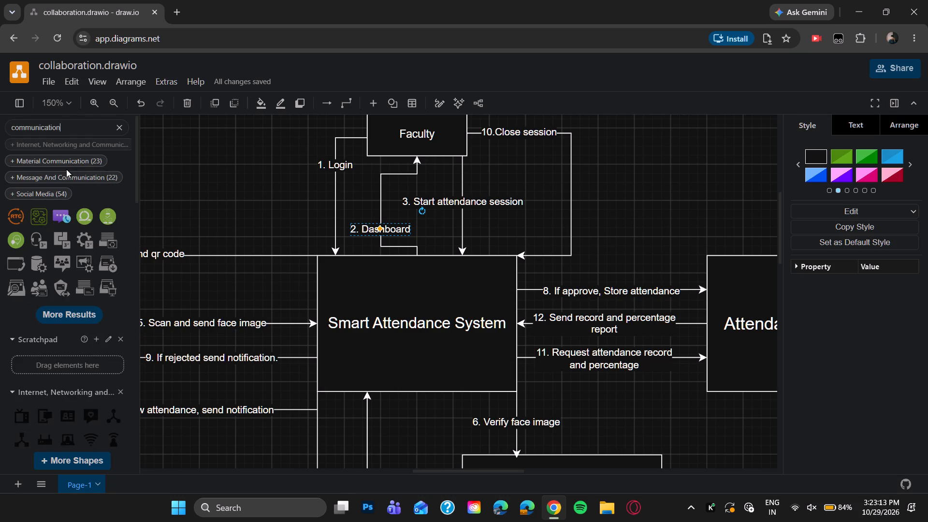
click(120, 128)
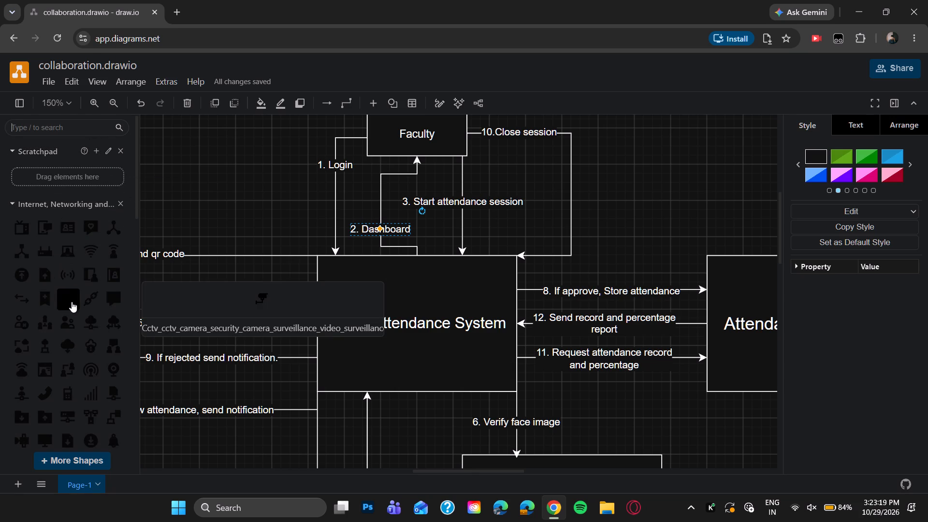
click(121, 196)
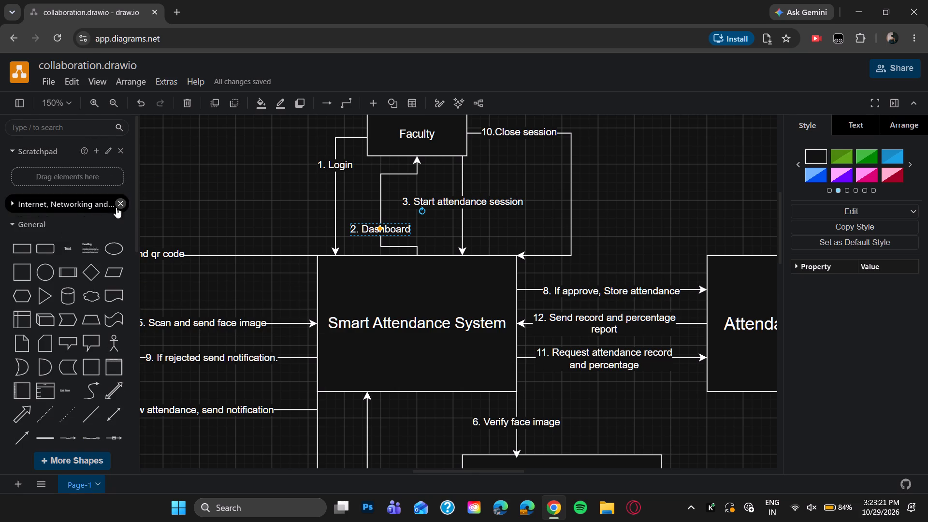
Look through the UML and Flowchart shape libraries for shapes suited to a communication diagram, leaving the Flowchart library collapsed.
scroll(31, 231, down, 7)
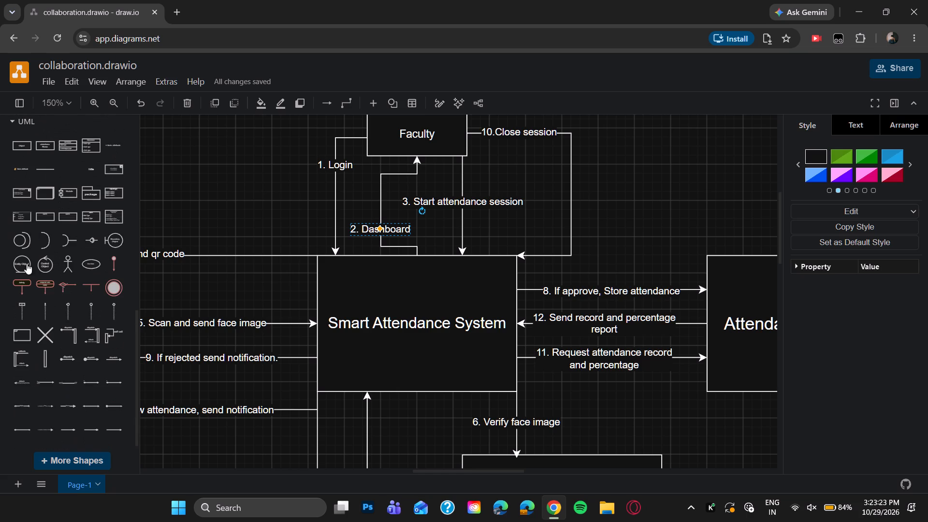
scroll(26, 266, up, 1)
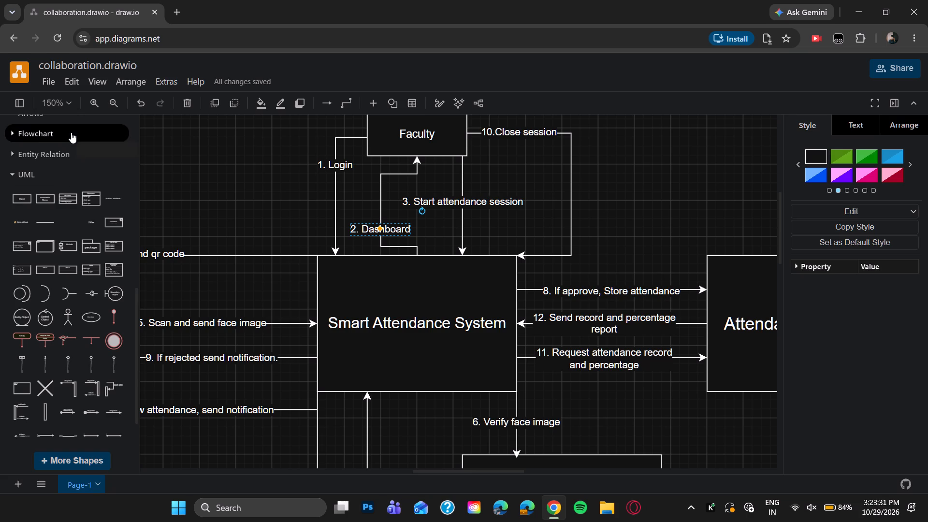
click(14, 132)
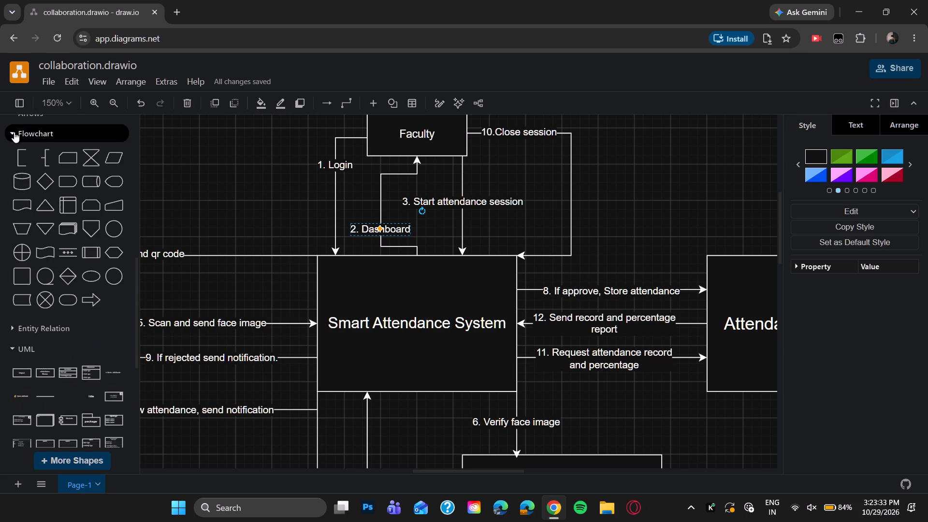
click(14, 132)
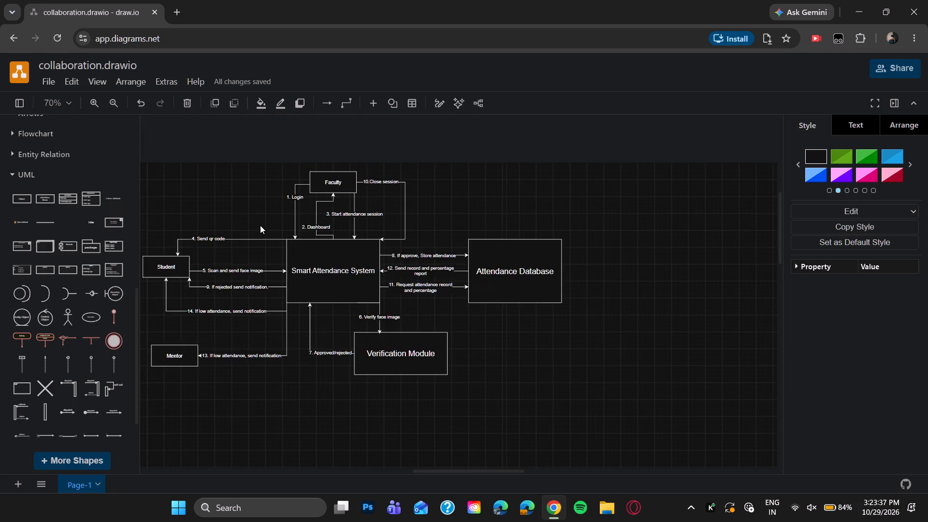
Deselect the "2. Dashboard" label and review the complete Smart Attendance System diagram, with all its objects and numbered messages in view.
scroll(260, 225, right, 1)
scroll(260, 225, left, 1)
click(272, 199)
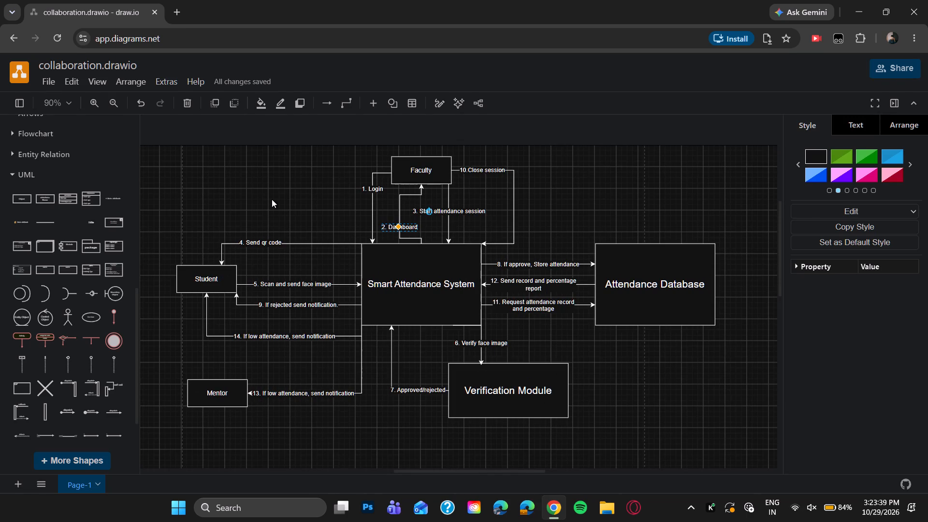
scroll(272, 199, down, 1)
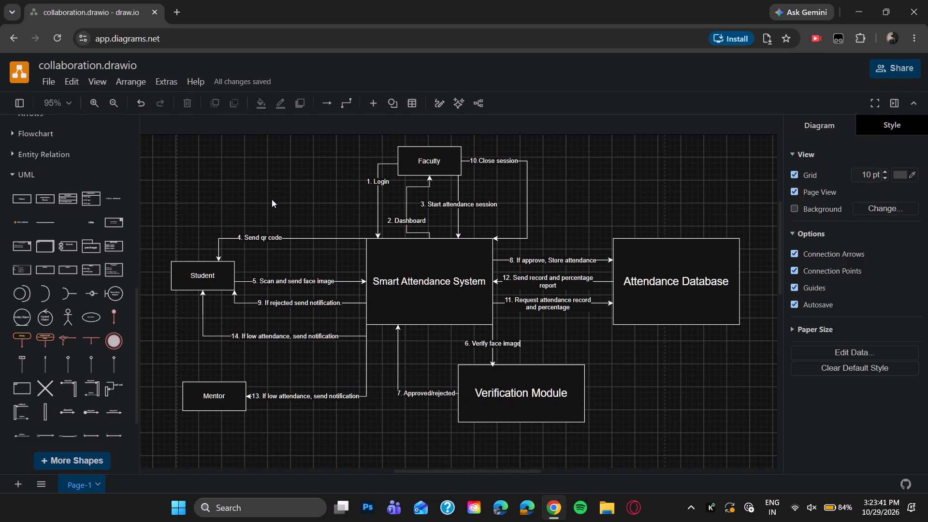
scroll(272, 199, down, 1)
scroll(272, 199, left, 1)
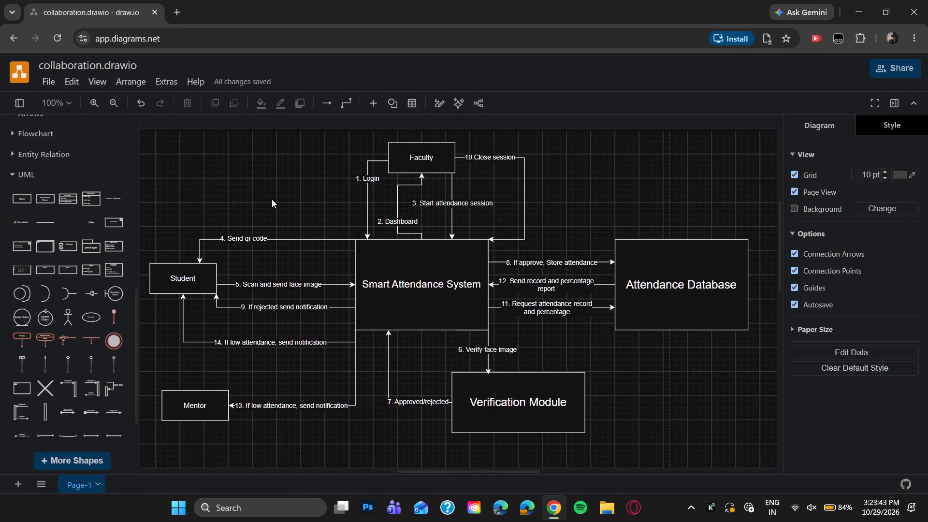
scroll(272, 199, left, 1)
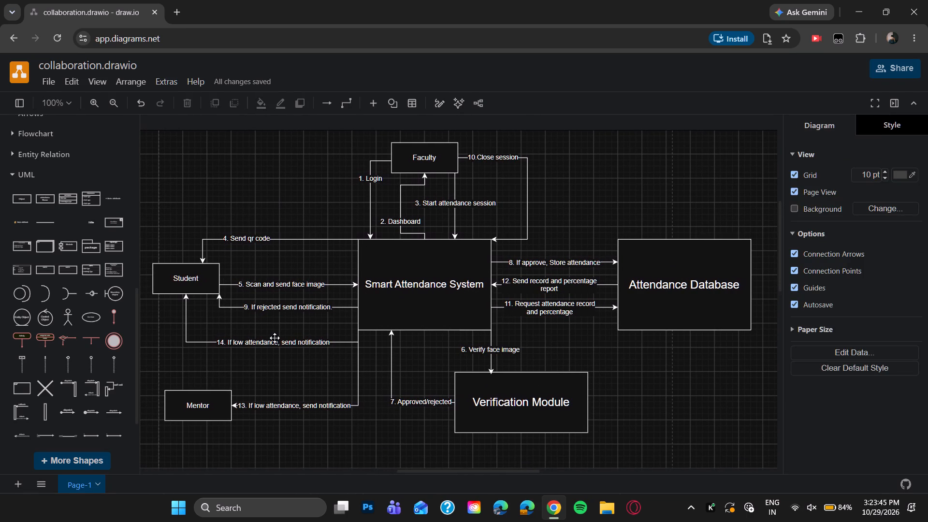
scroll(275, 338, down, 1)
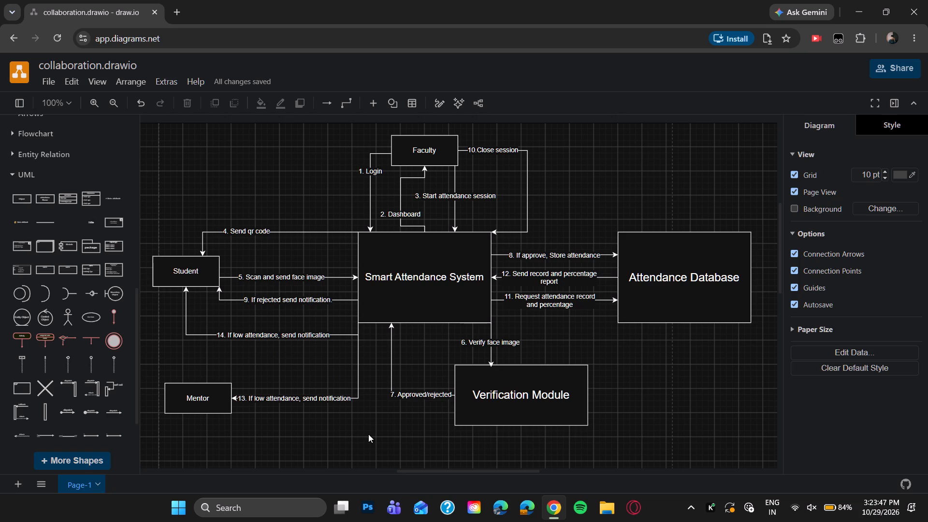
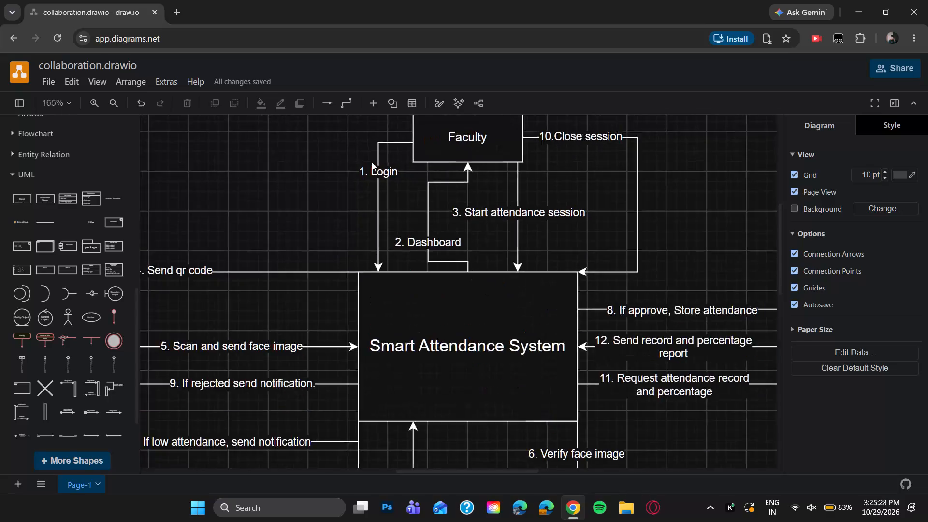
Move the "3. Start attendance session" and "2. Dashboard" labels slightly upward along their connectors between Faculty and Smart Attendance System.
scroll(372, 162, left, 1)
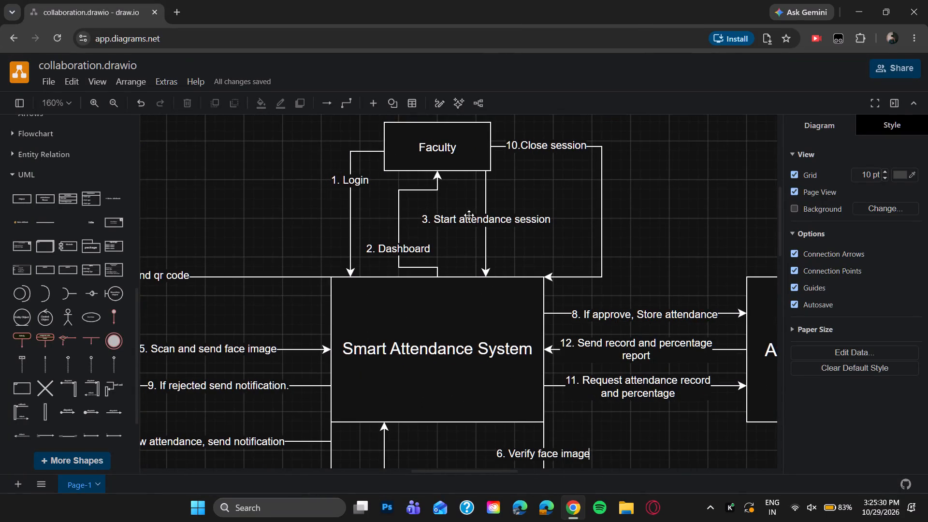
drag(469, 217, 468, 198)
drag(468, 198, 467, 204)
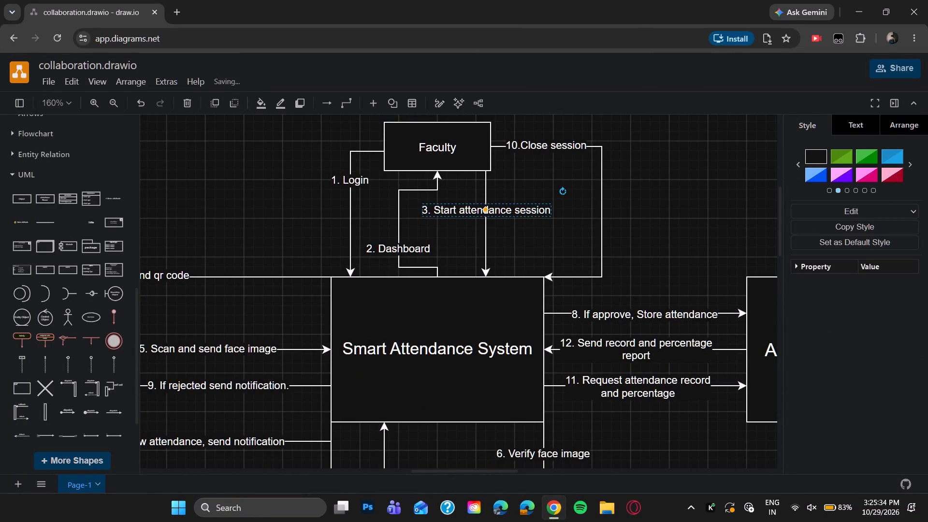
drag(399, 246, 399, 237)
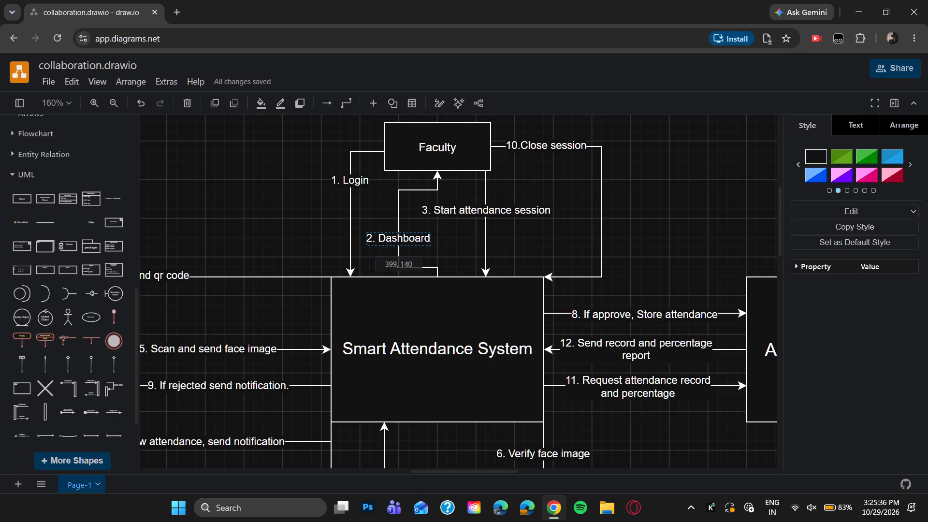
click(688, 197)
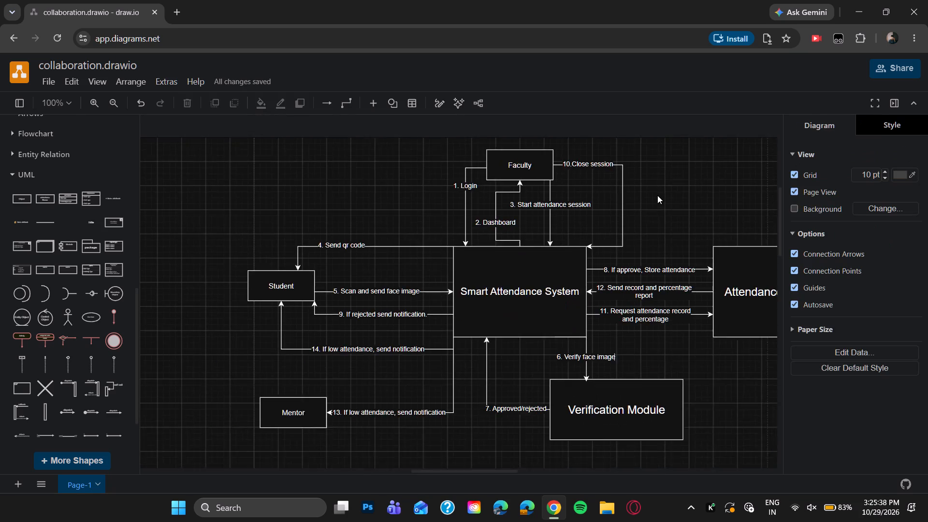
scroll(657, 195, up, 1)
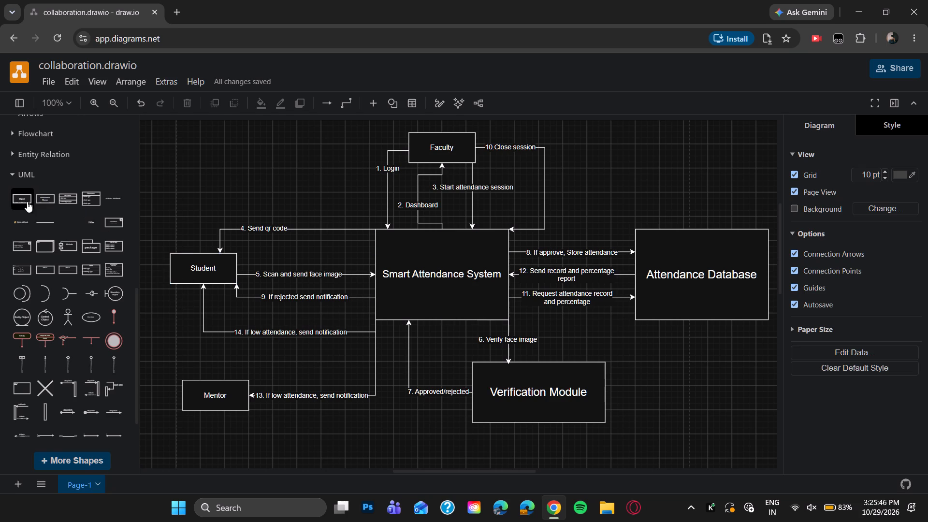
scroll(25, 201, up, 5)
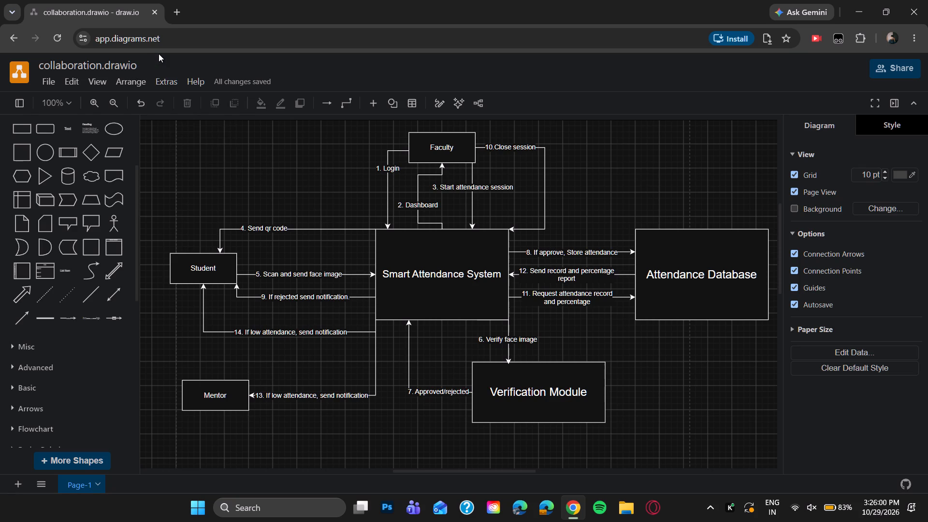
Open a new browser tab and search the web for "activity diagrma draw.io notations".
click(177, 13)
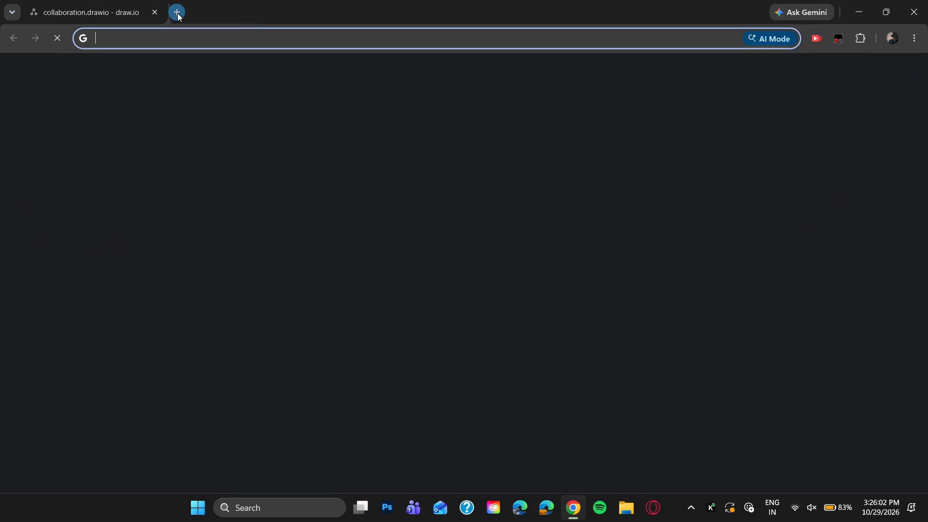
click(177, 43)
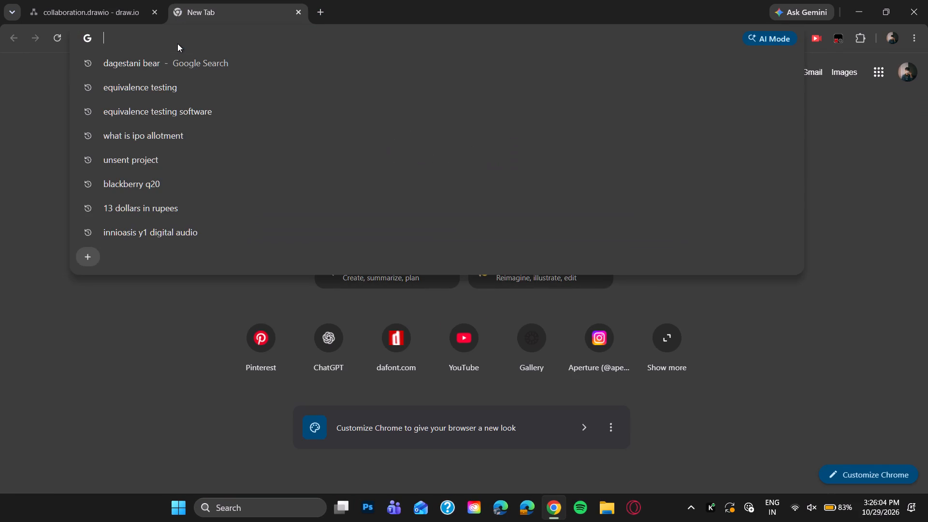
text(activity diagrma)
key(space)
text(dram)
key(BackSpace)
text(w)
key(space)
key(BackSpace)
text(.io notations)
key(Return)
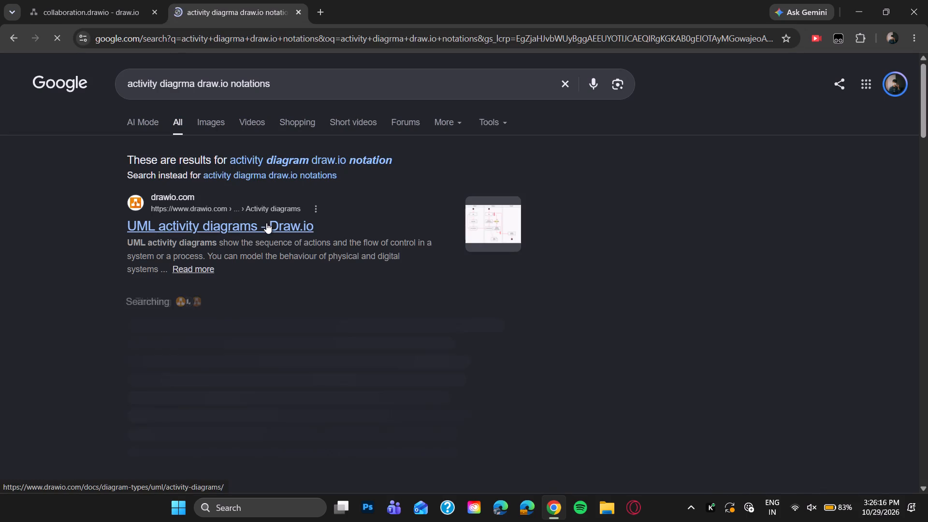
Change the web search to collaboration instead of activity, spaced as "collaboration diagrma draw.io notations".
double_click(138, 81)
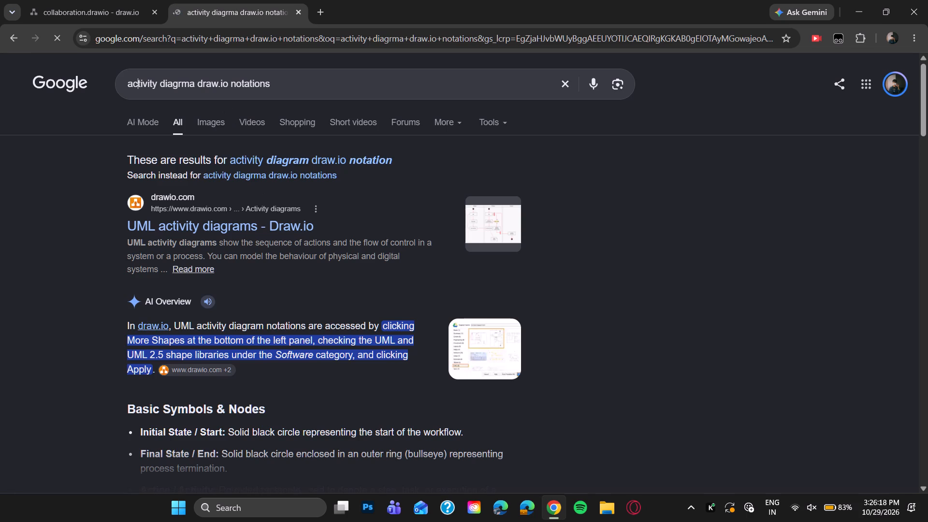
text(collaboration)
key(Return)
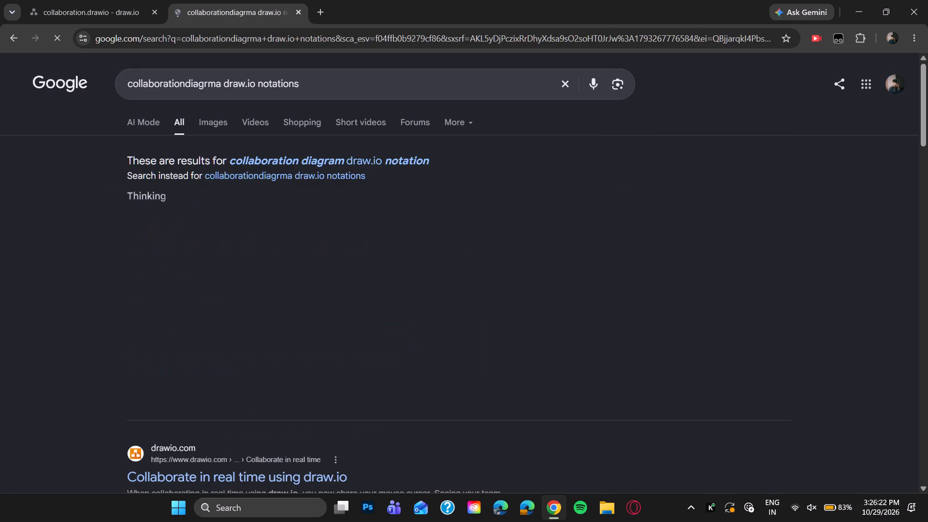
click(182, 82)
key(space)
key(BackSpace)
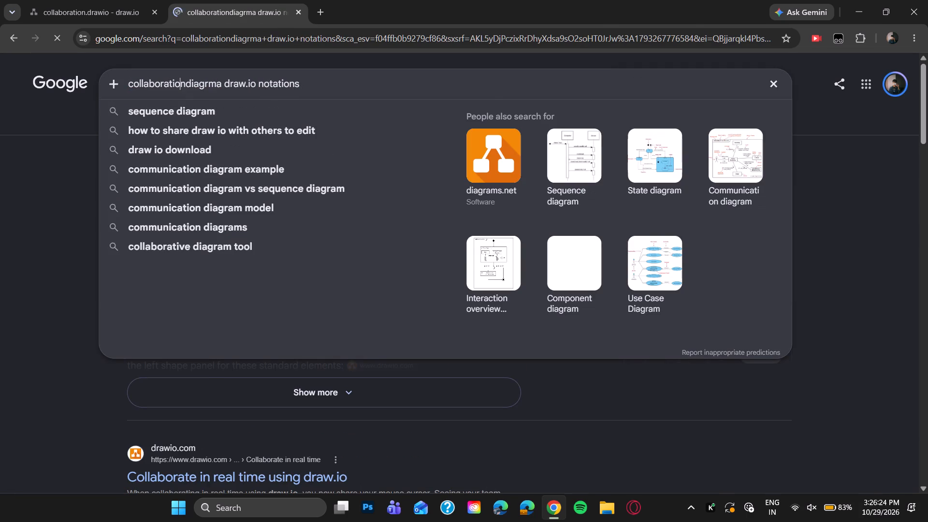
click(187, 83)
key(space)
key(Return)
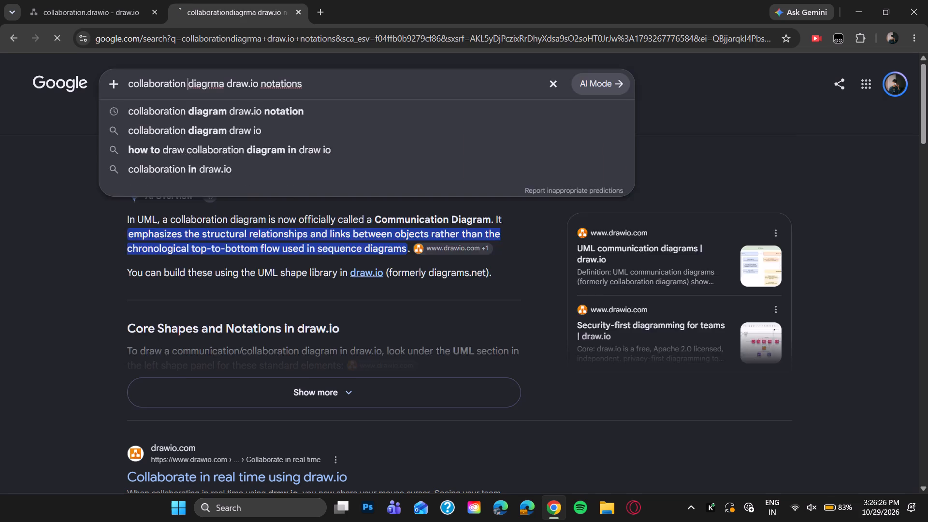
Skim the search results and switch to the corrected query "collaboration diagram draw.io notation".
scroll(333, 268, down, 1)
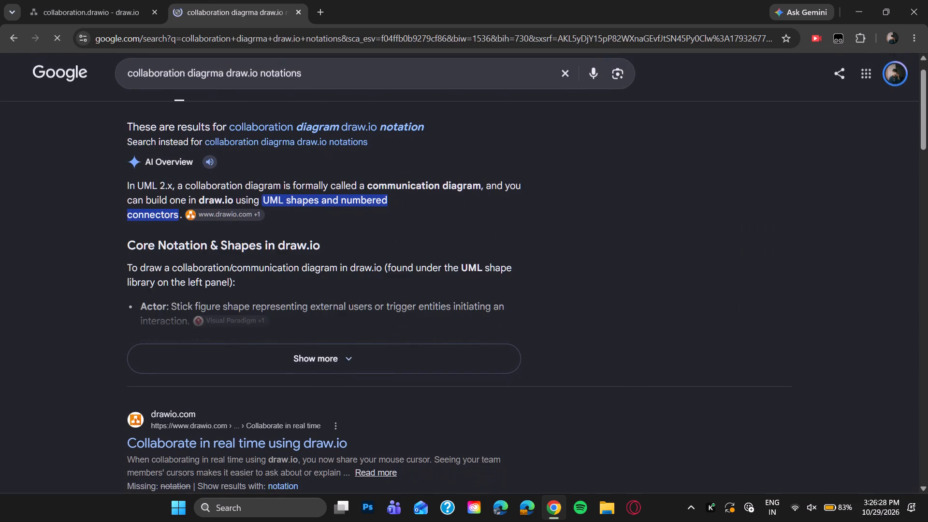
scroll(344, 231, down, 3)
scroll(344, 231, up, 10)
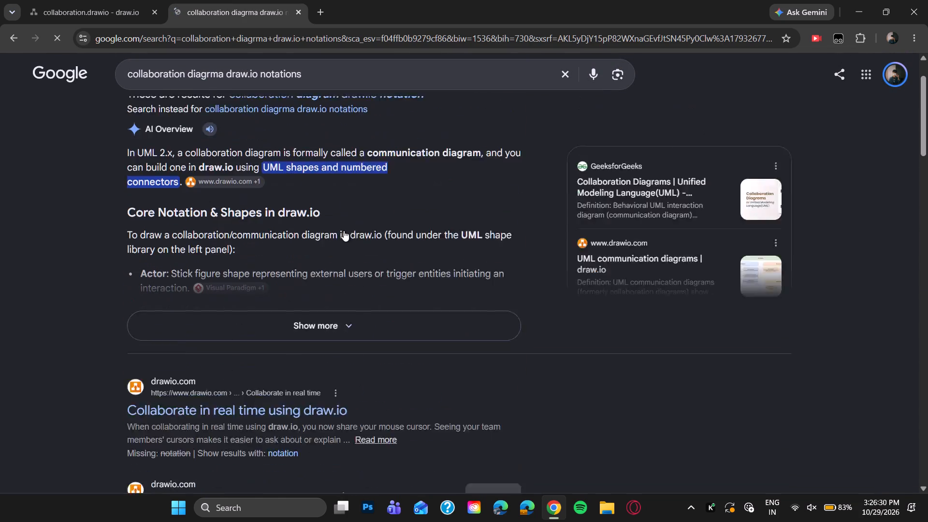
scroll(344, 231, down, 3)
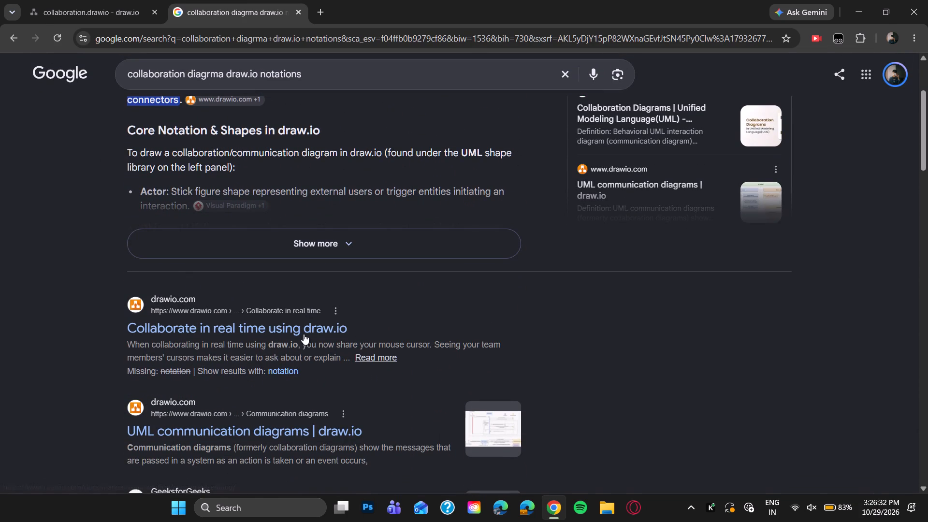
scroll(304, 334, up, 6)
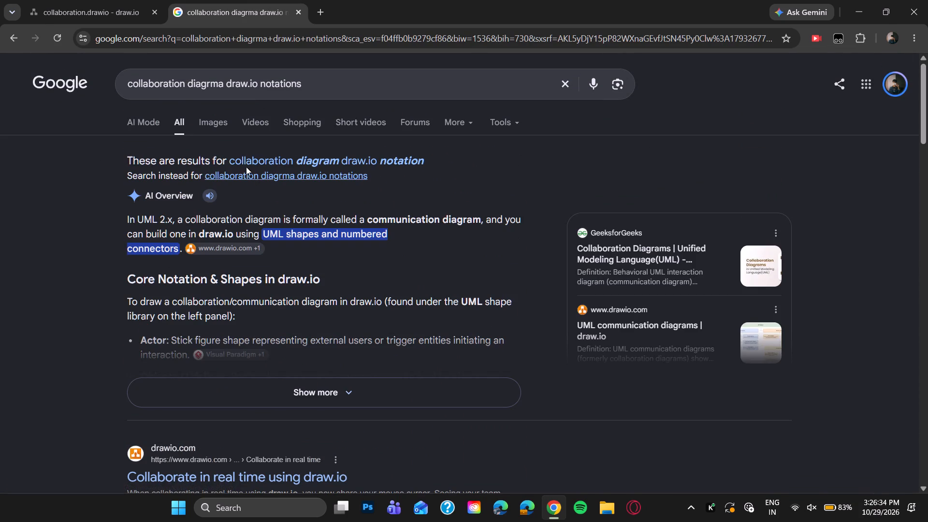
click(308, 158)
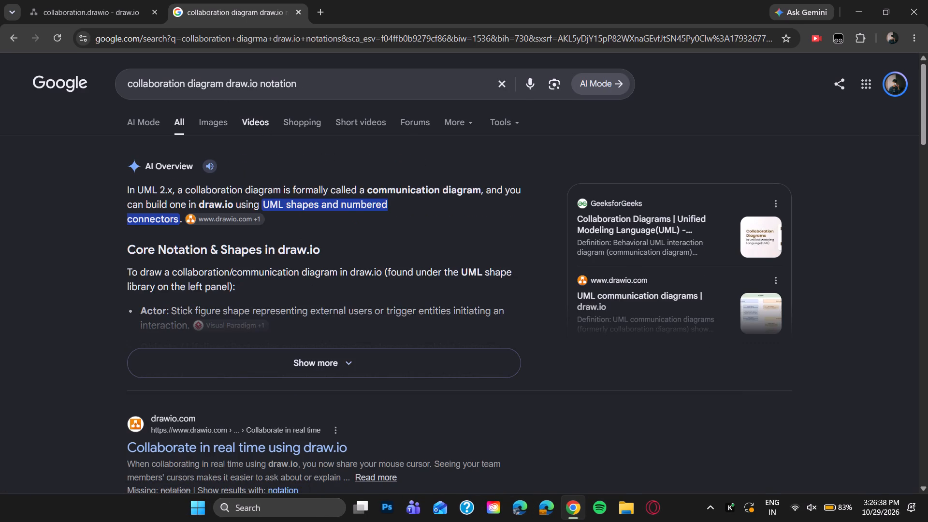
Expand and read the overview of core collaboration-diagram notation and shapes in draw.io, then close the search tab.
scroll(299, 244, down, 1)
click(228, 324)
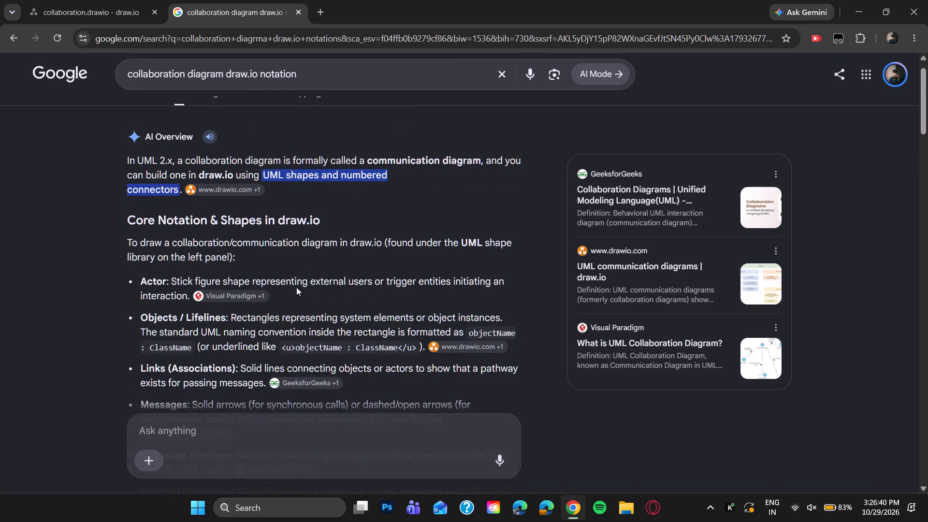
scroll(299, 282, down, 3)
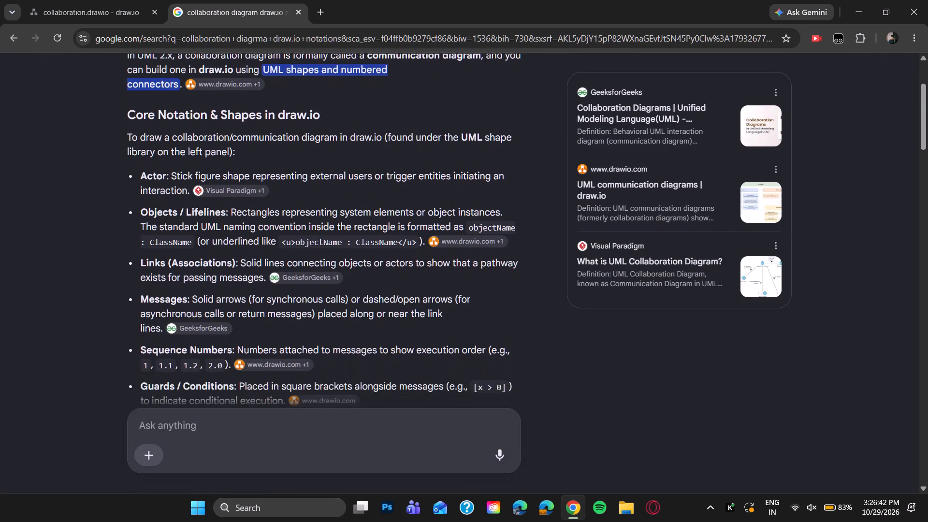
scroll(299, 282, down, 2)
scroll(299, 282, up, 1)
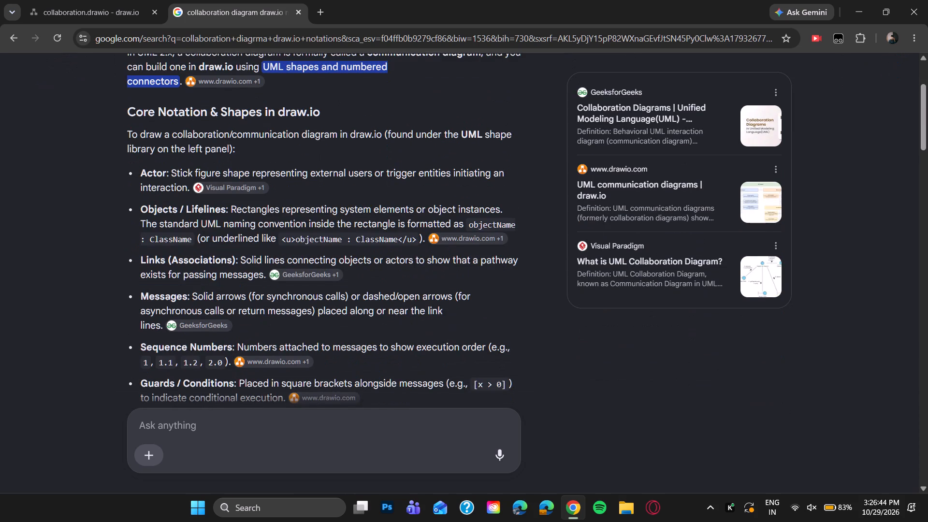
scroll(299, 282, up, 1)
scroll(301, 237, up, 1)
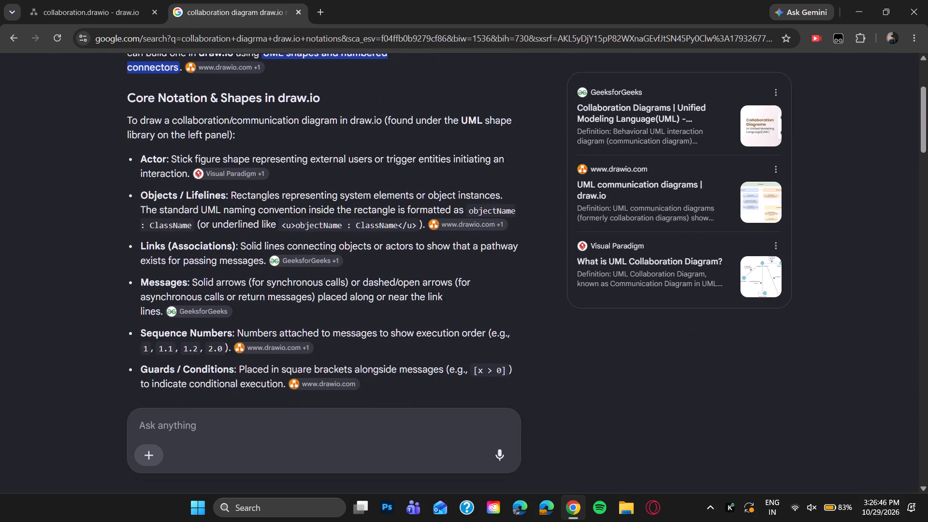
scroll(301, 237, up, 1)
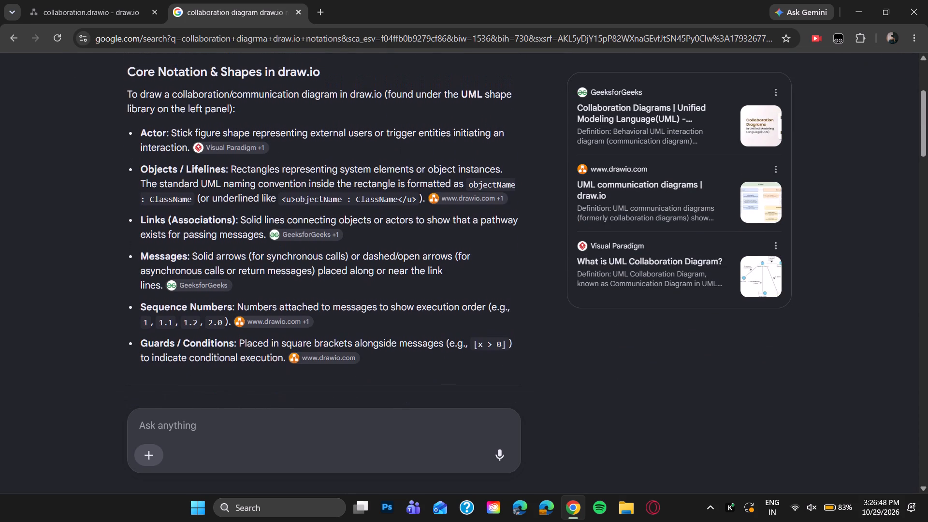
scroll(301, 237, up, 1)
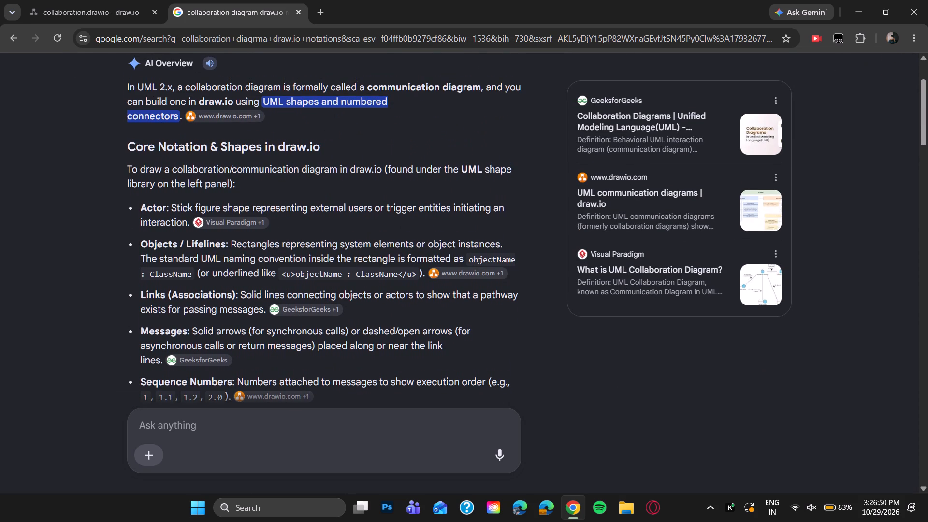
middle_click(271, 3)
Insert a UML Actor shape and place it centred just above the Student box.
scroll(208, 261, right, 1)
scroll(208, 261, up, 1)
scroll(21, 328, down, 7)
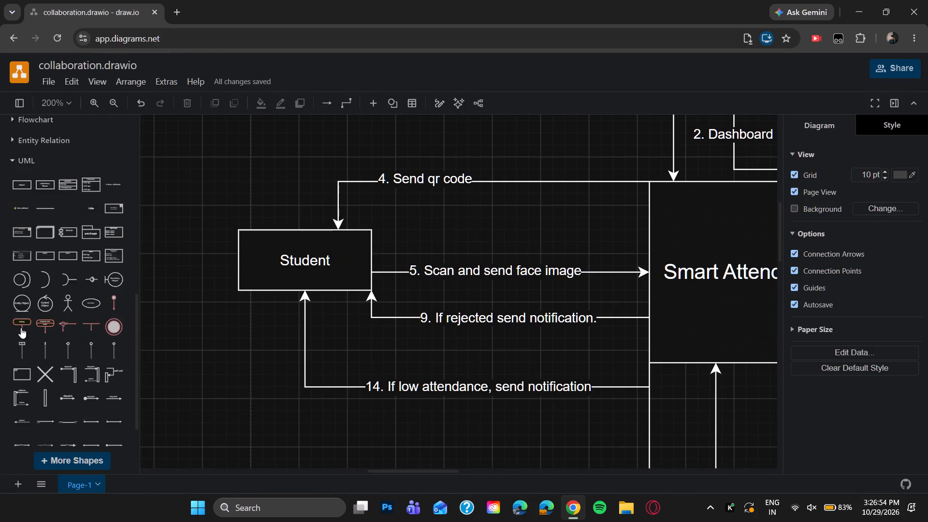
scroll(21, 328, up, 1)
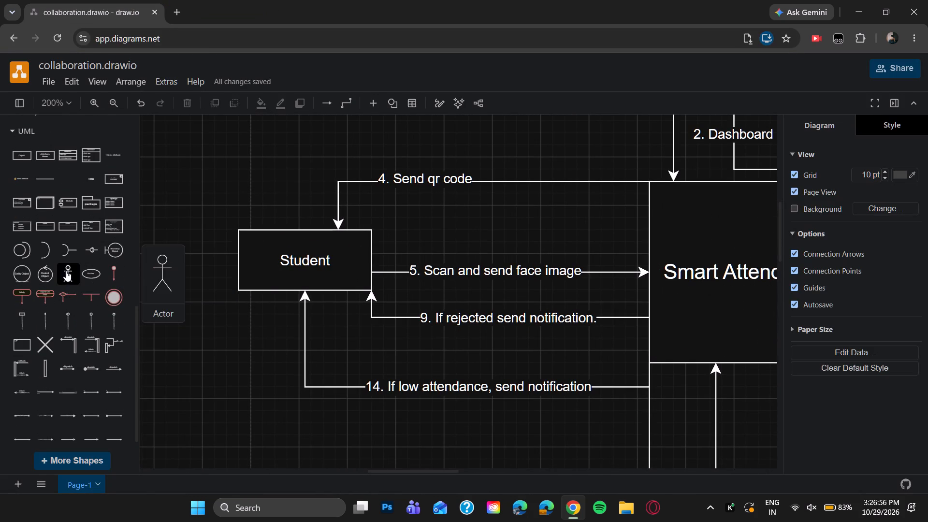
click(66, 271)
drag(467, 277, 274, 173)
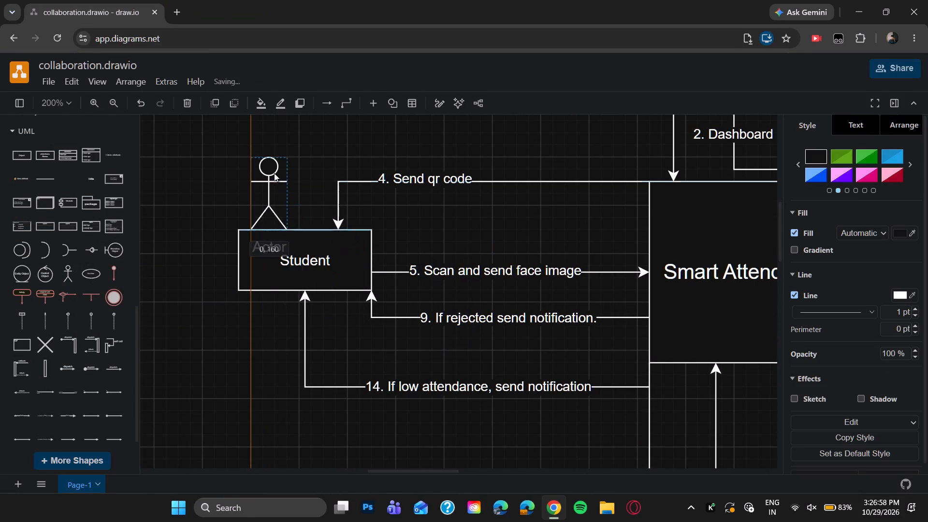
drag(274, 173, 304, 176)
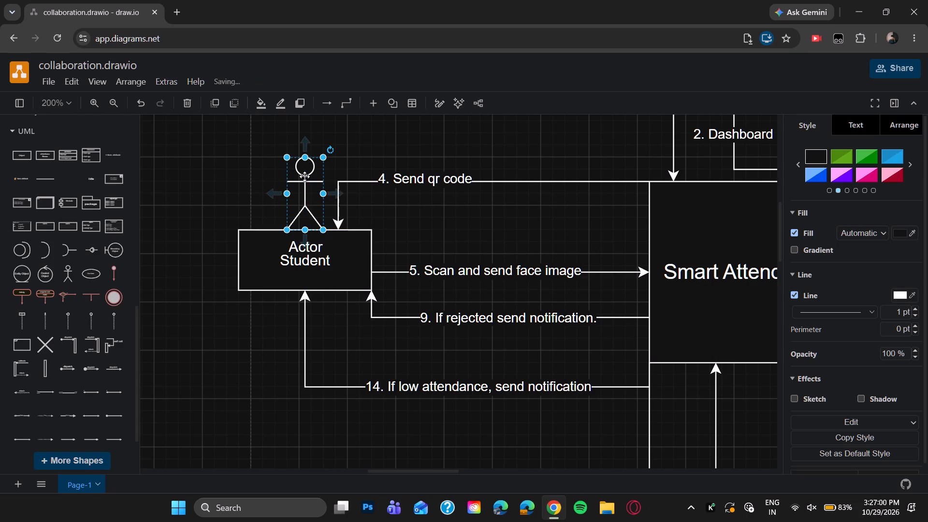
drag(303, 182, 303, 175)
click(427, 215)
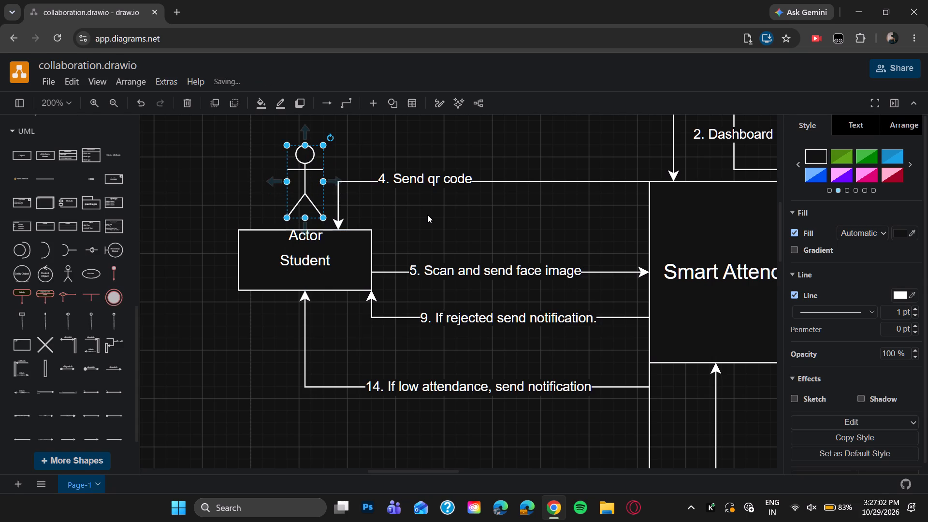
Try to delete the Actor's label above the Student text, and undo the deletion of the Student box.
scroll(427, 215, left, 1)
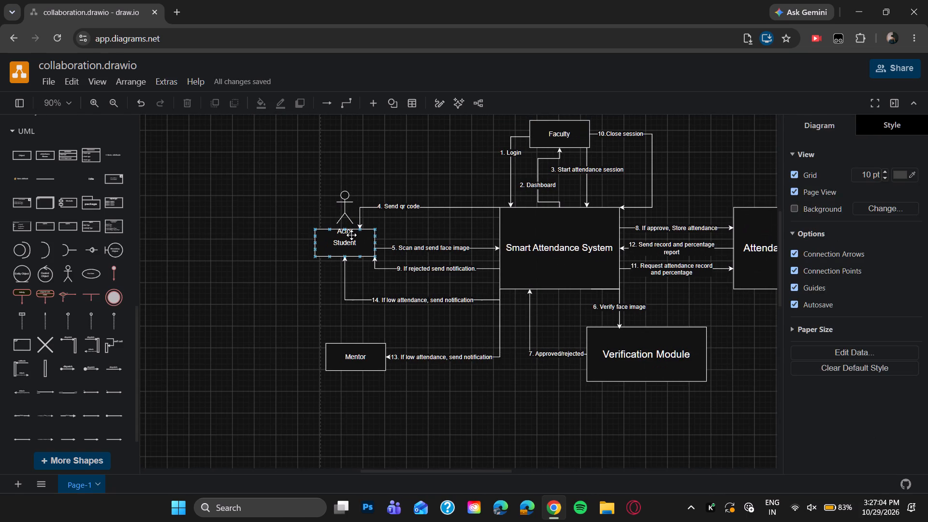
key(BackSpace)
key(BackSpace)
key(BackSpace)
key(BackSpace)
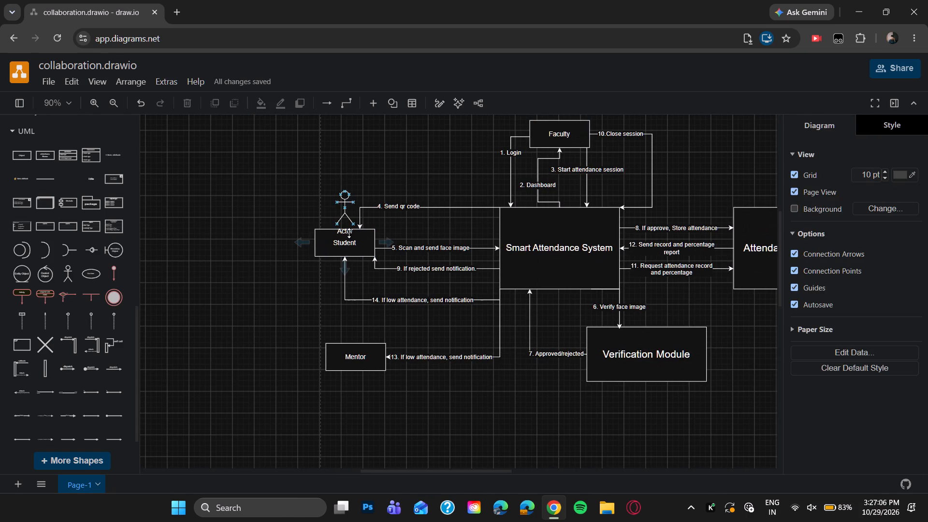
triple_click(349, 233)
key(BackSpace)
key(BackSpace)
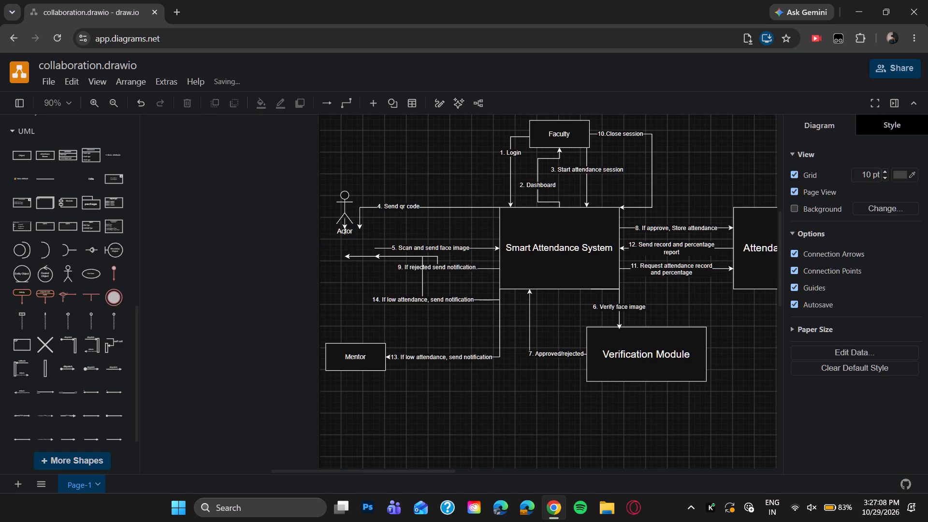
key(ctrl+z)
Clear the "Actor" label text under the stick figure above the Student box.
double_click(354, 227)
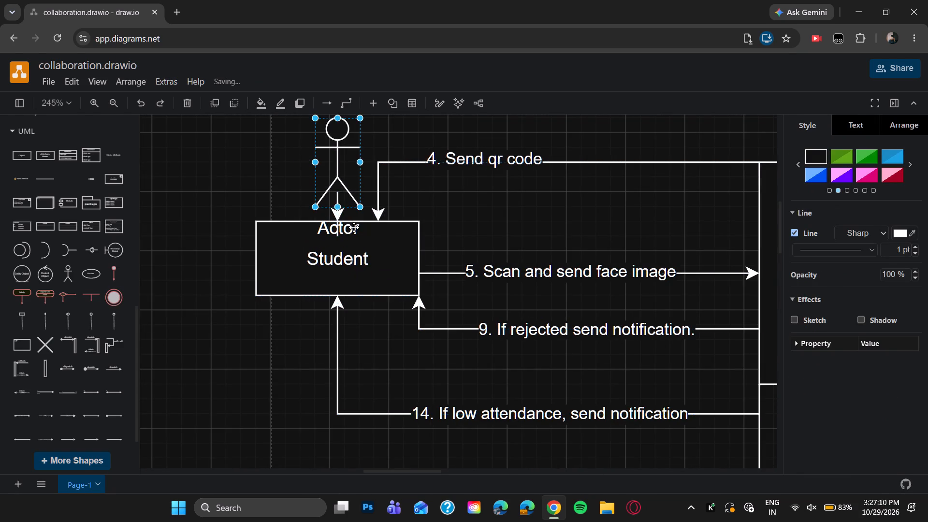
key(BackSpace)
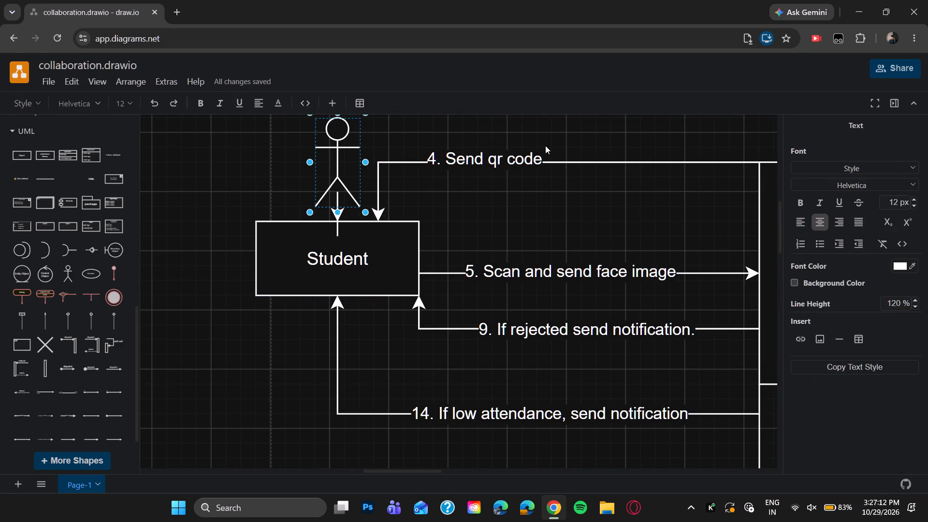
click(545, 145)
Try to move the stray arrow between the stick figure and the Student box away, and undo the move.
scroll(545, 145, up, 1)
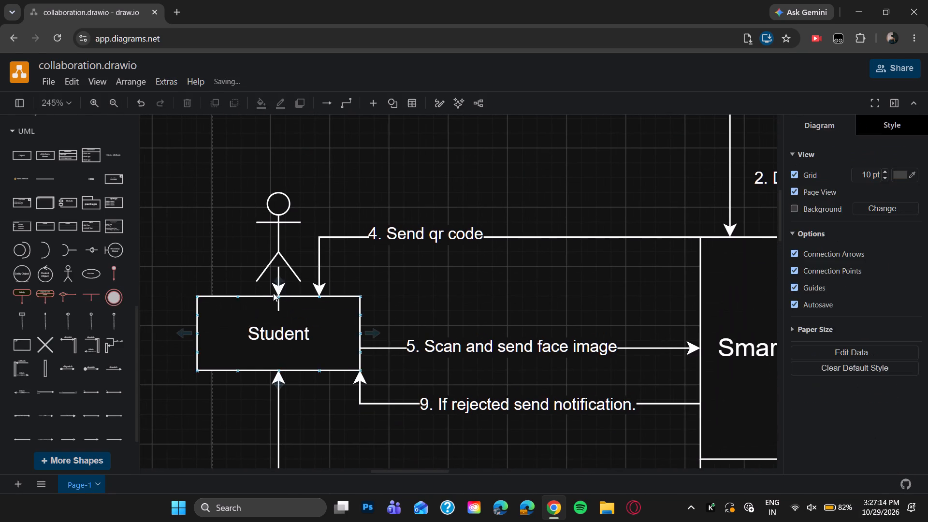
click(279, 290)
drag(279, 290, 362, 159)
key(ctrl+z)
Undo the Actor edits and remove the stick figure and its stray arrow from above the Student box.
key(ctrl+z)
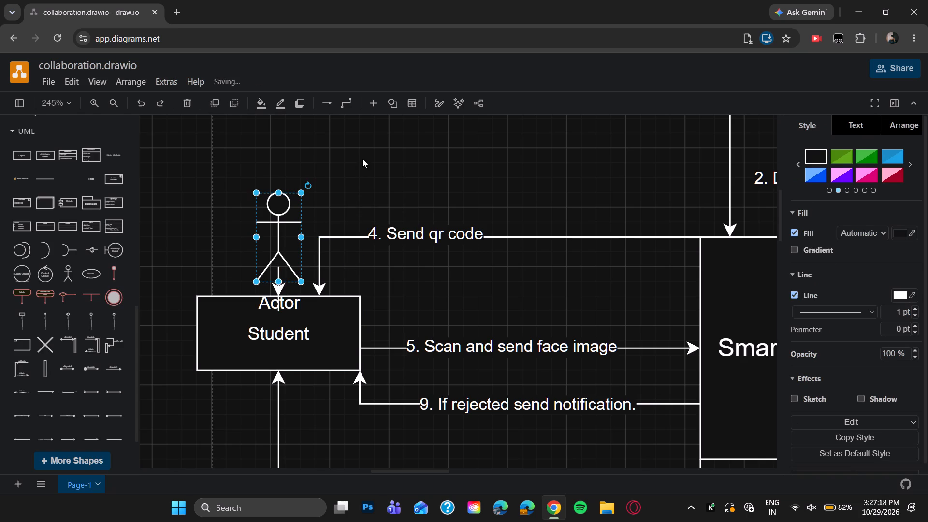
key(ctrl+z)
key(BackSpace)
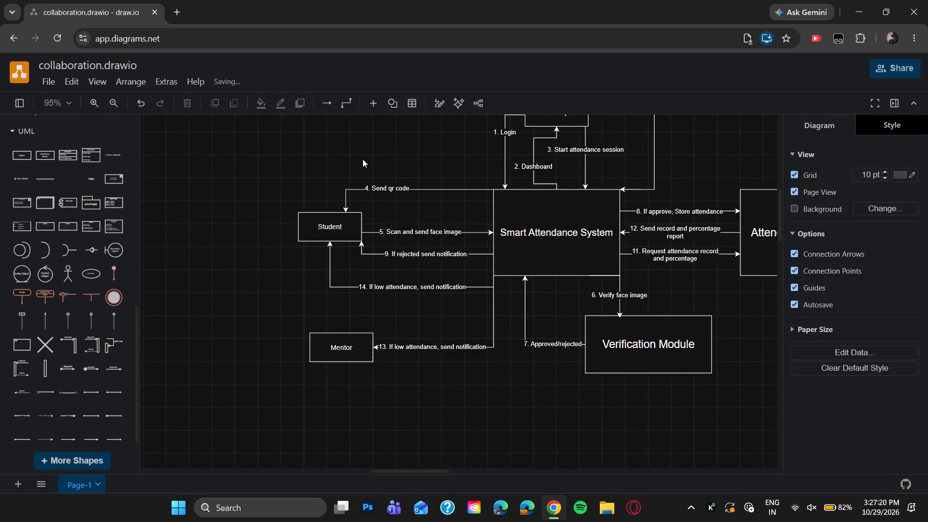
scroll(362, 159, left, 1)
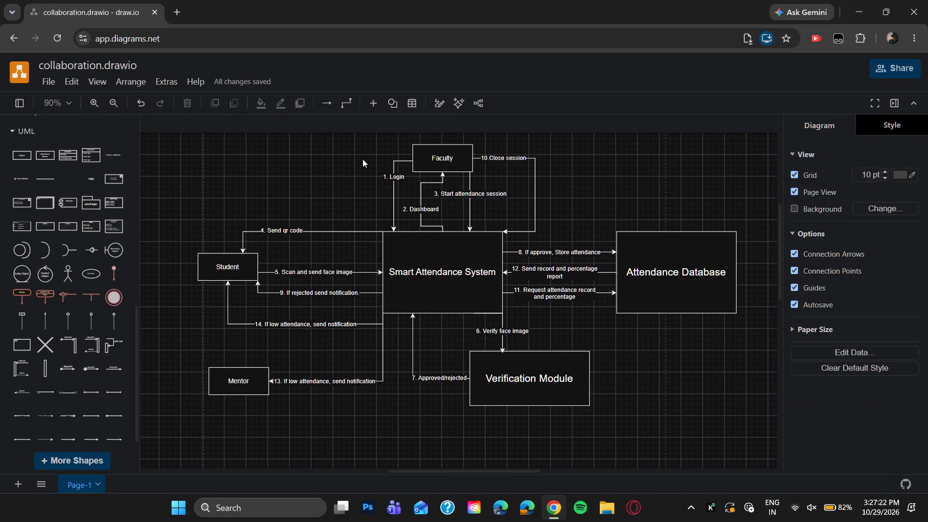